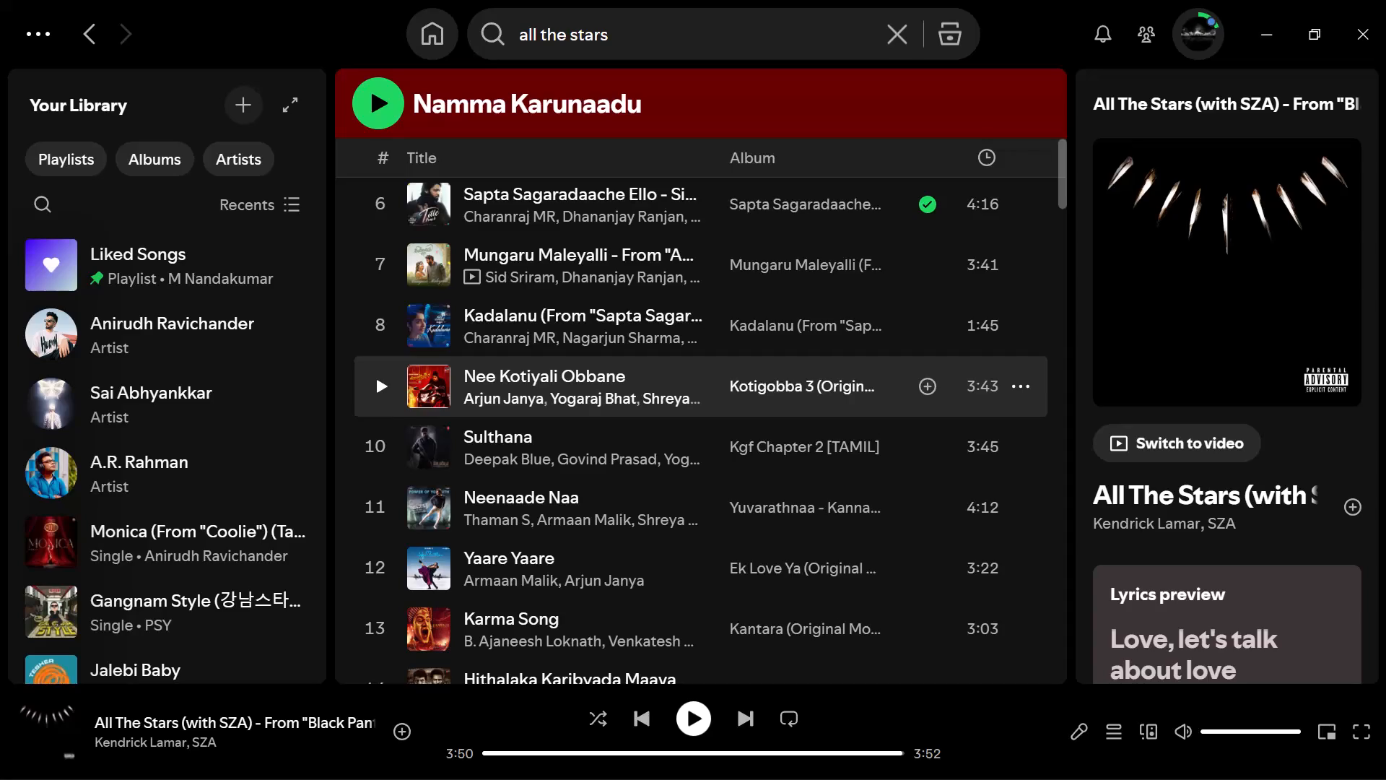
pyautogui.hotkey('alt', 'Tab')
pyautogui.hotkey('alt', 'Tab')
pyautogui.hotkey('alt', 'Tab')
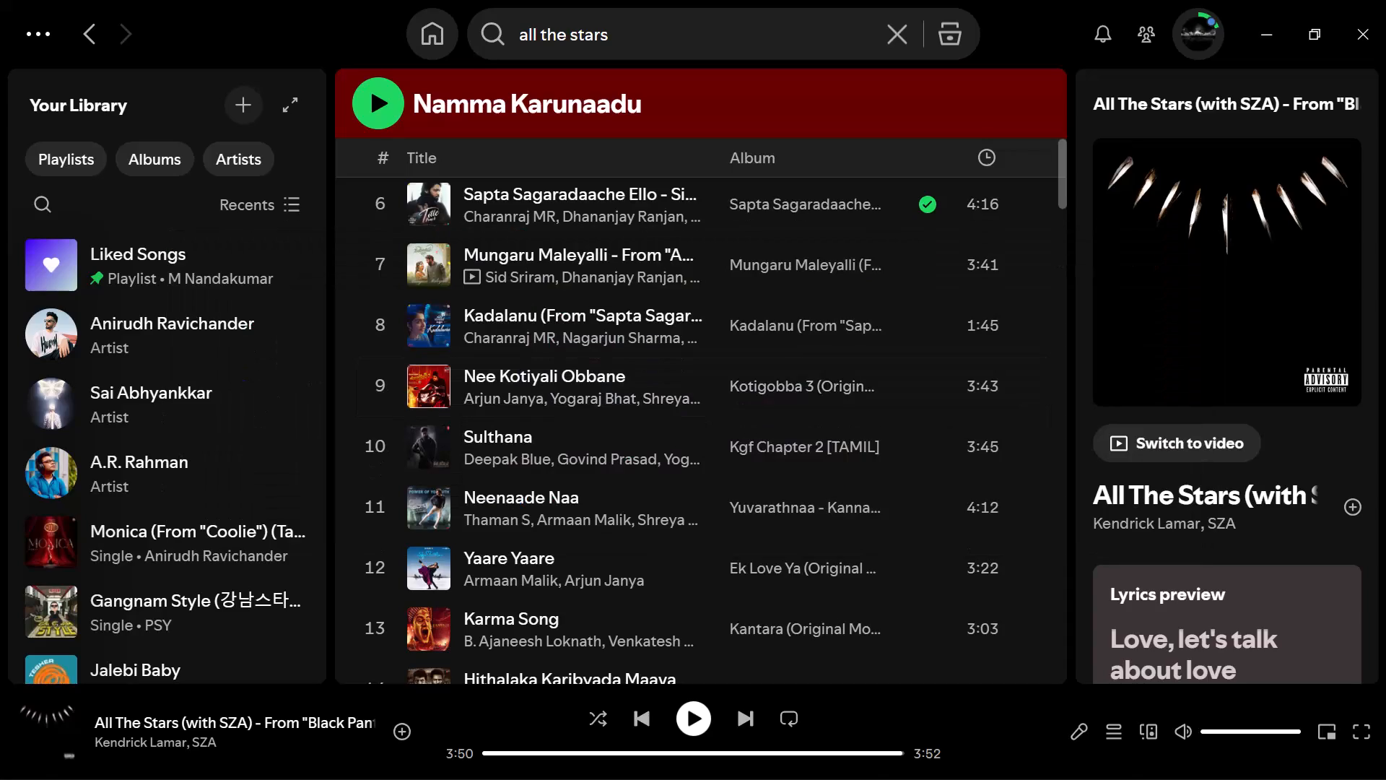
# Launch CapCut and open the existing project 1101 (3).
pyautogui.write('cap')
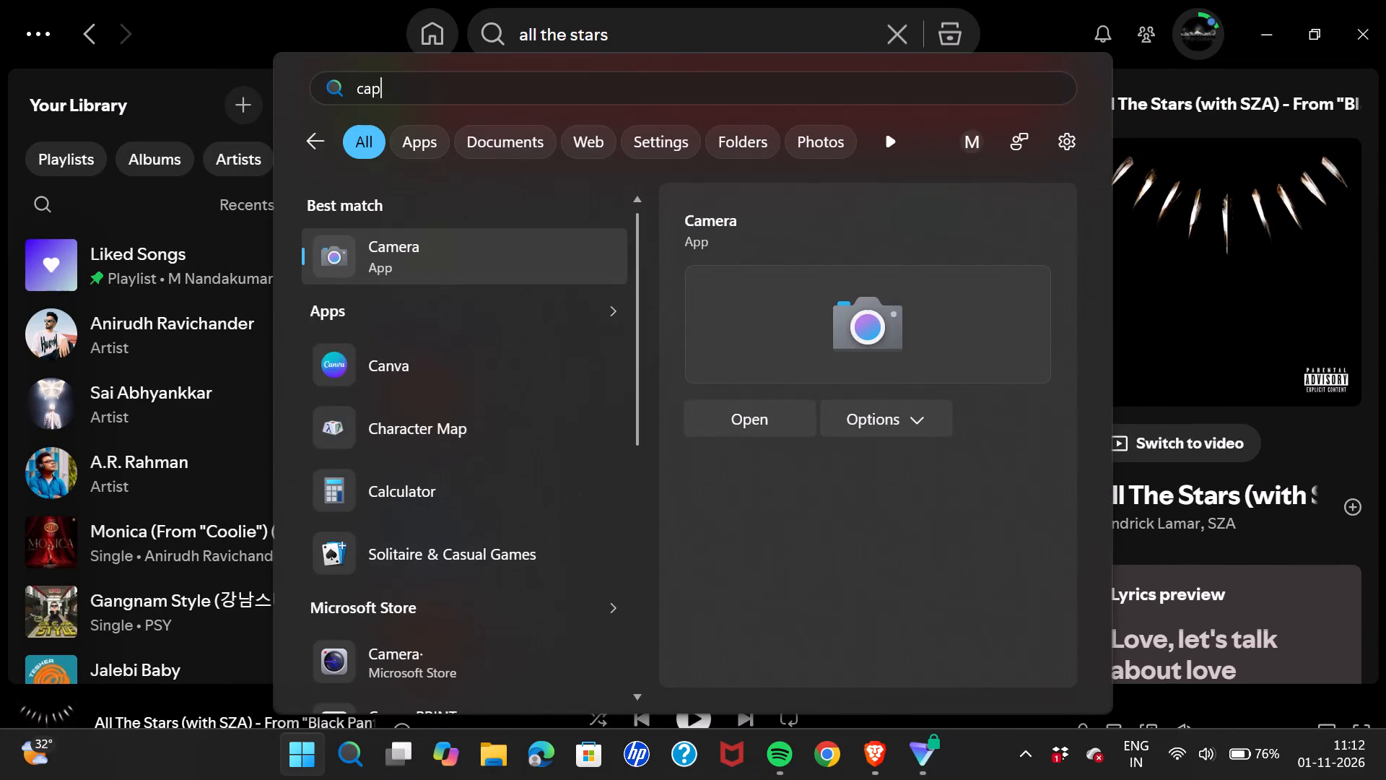
pyautogui.press('Return')
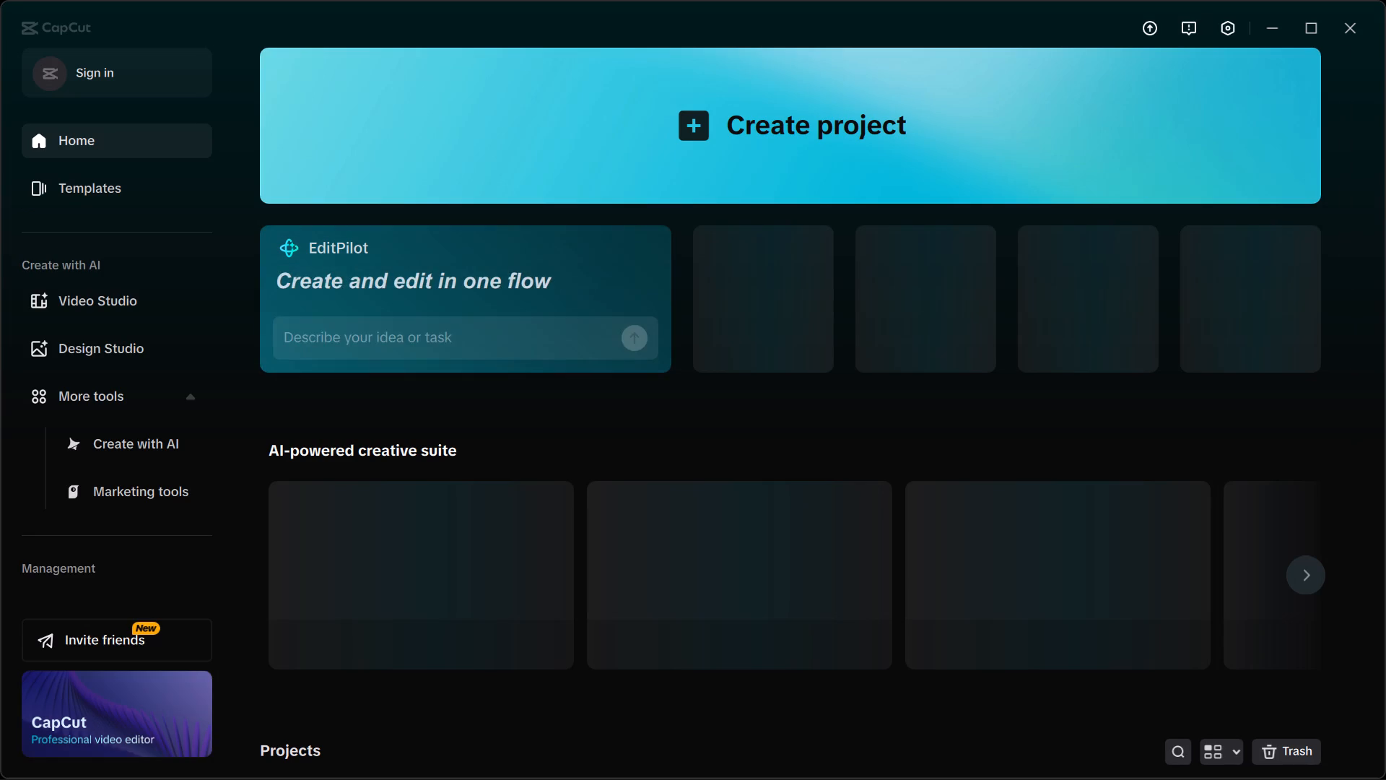
pyautogui.scroll(-2, 561, 407)
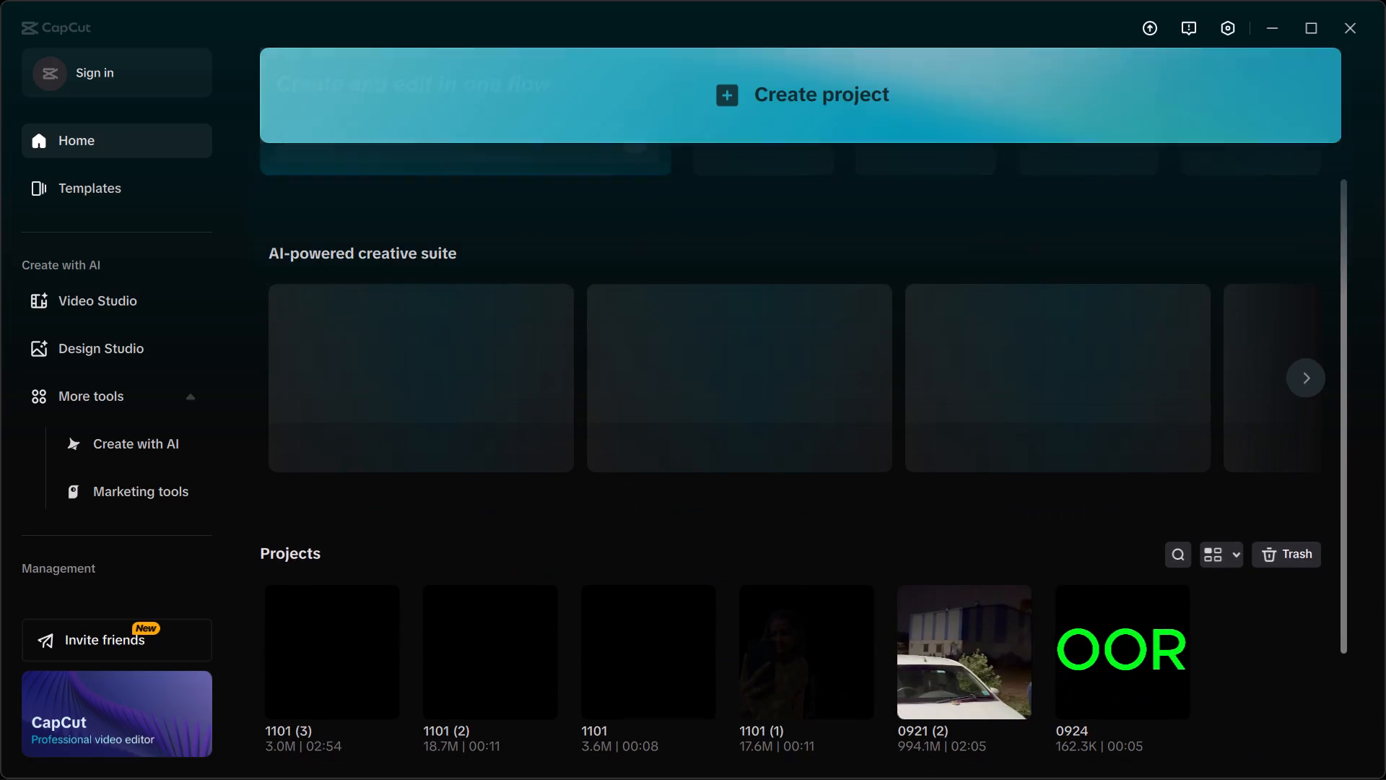
pyautogui.scroll(-1, 562, 407)
pyautogui.click(365, 527)
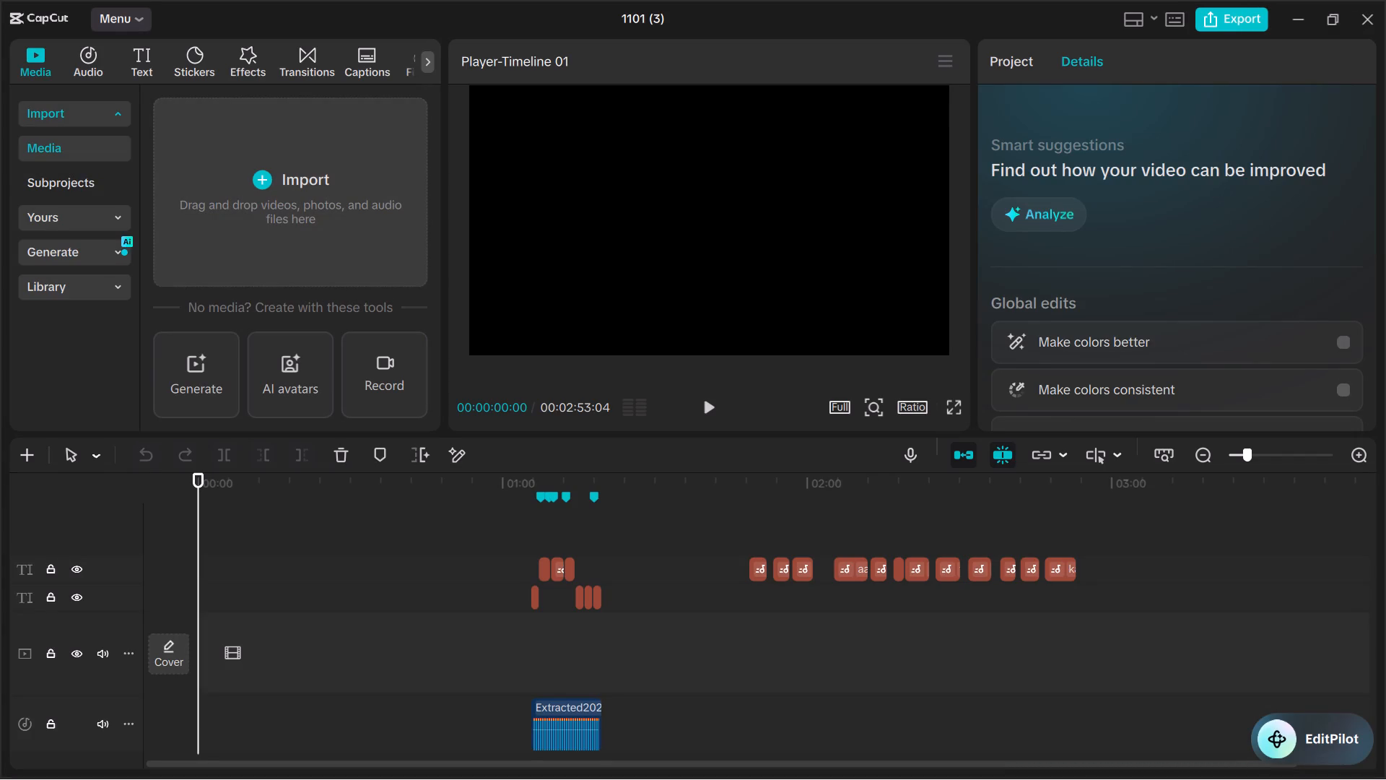
# Create a new blank project from within the open project.
pyautogui.moveTo(102, 20); pyautogui.dragTo(108, 20)
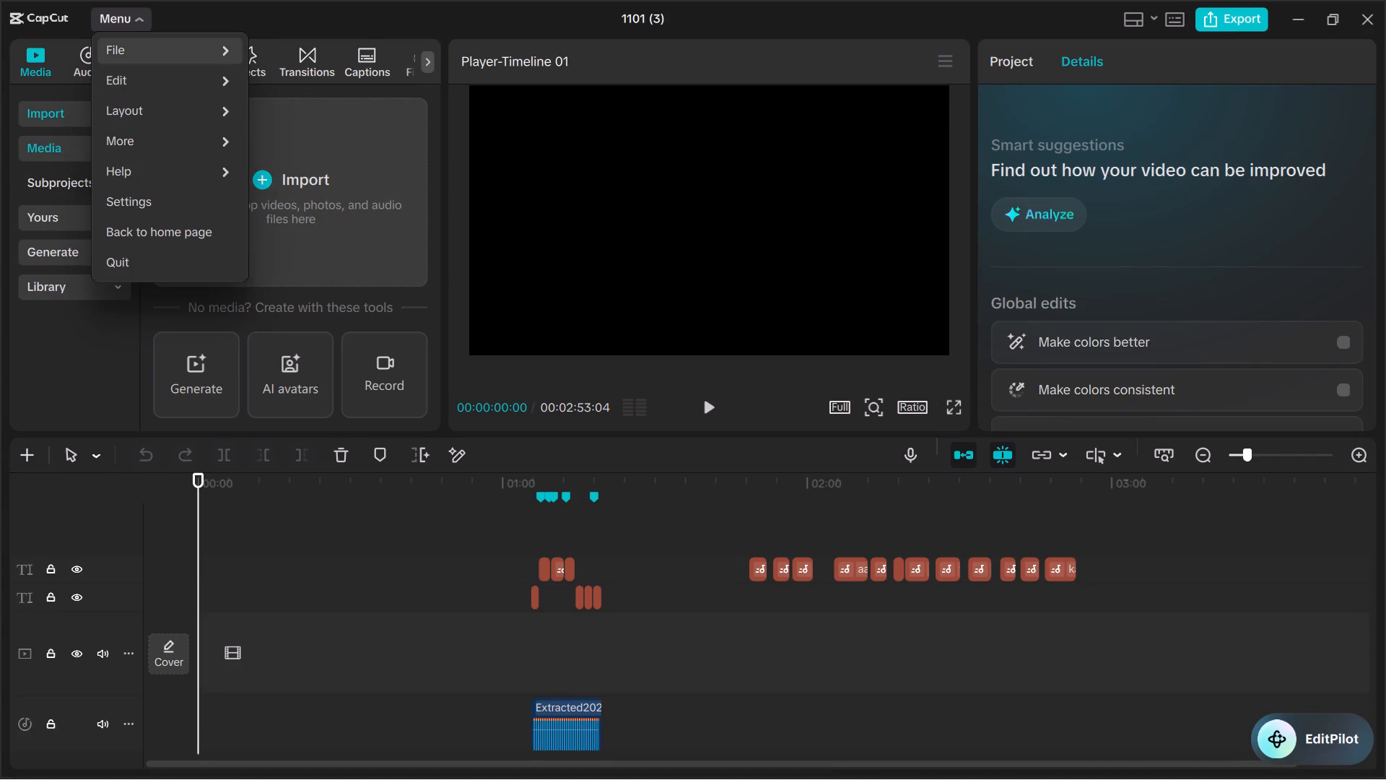
pyautogui.click(140, 59)
pyautogui.click(300, 47)
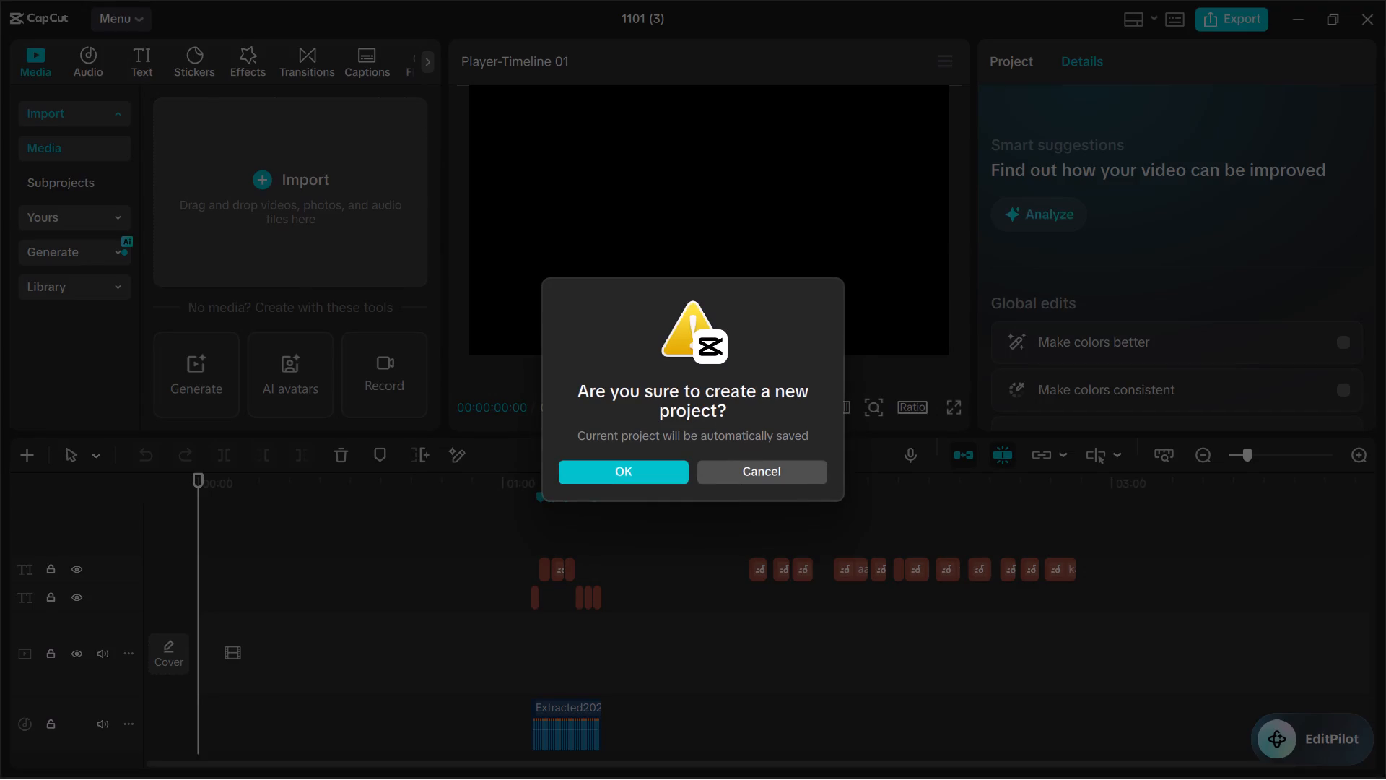
pyautogui.click(632, 477)
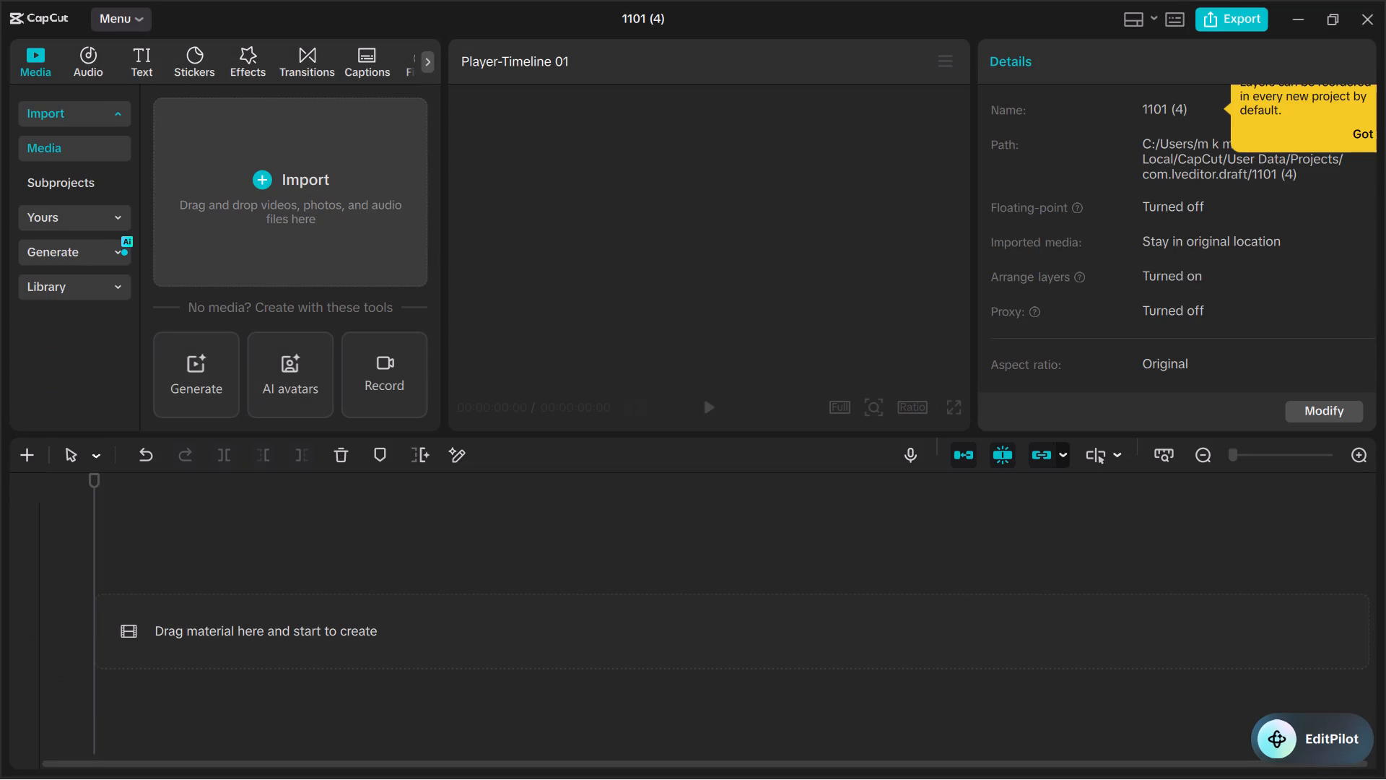
# Start importing media and switch the file browser to the New Volume (E:) drive.
pyautogui.click(279, 179)
pyautogui.click(321, 209)
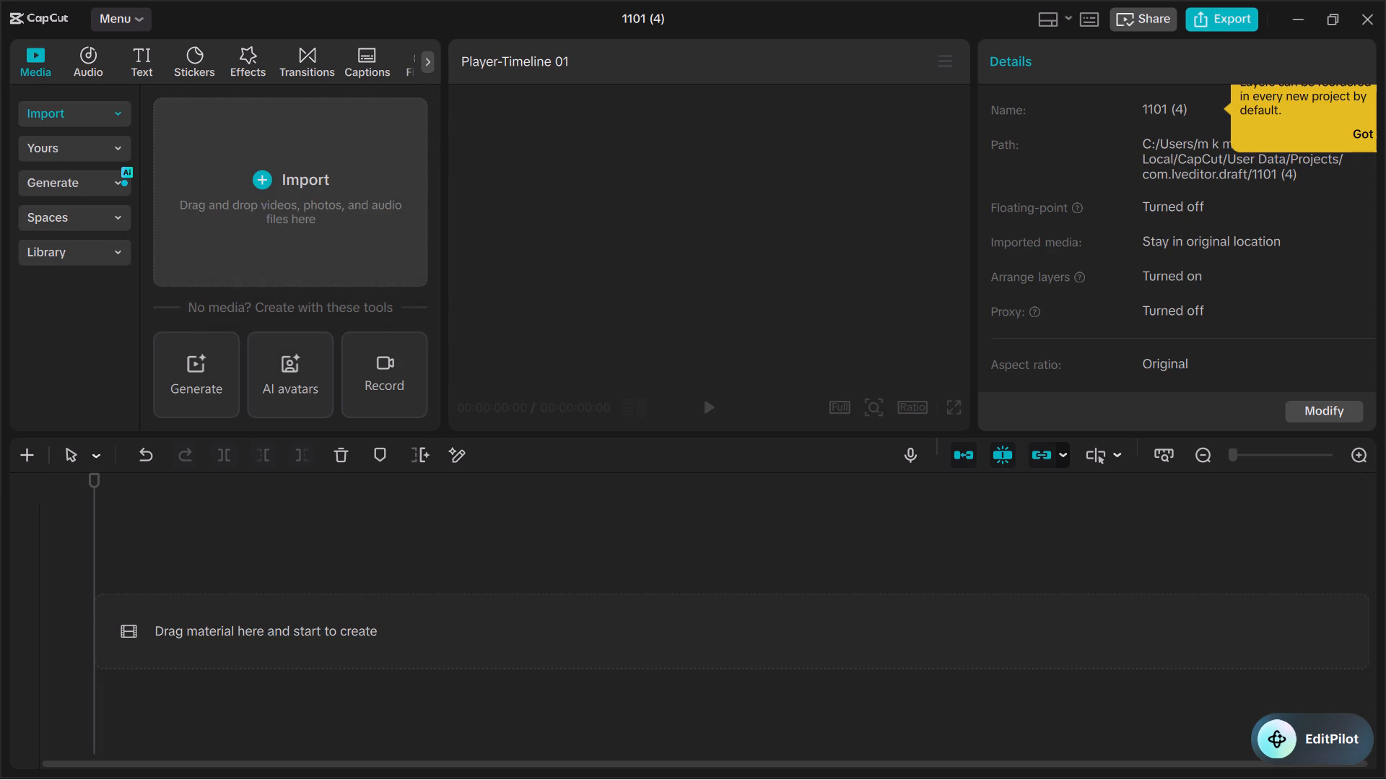
pyautogui.scroll(-3, 432, 180)
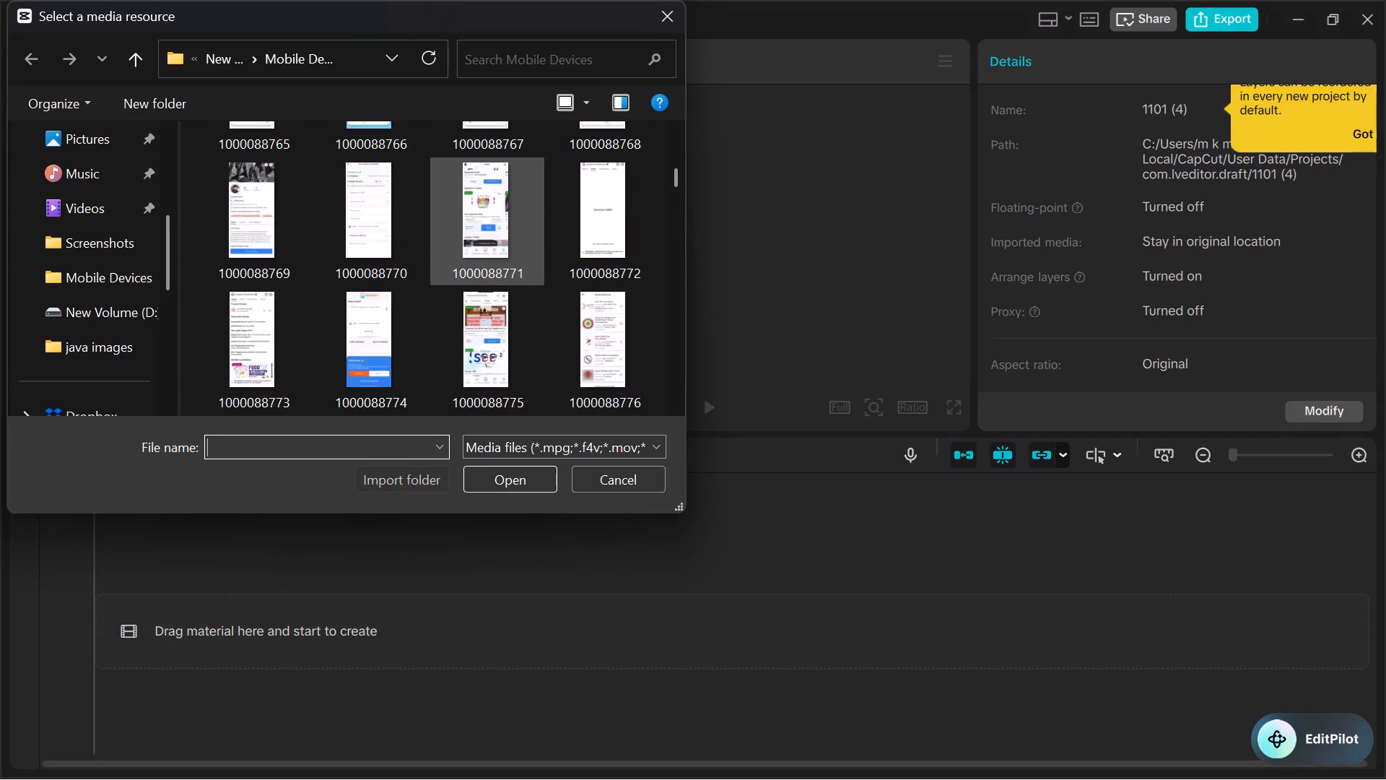
pyautogui.scroll(-4, 433, 186)
pyautogui.scroll(1, 0, 389)
pyautogui.scroll(-4, 96, 368)
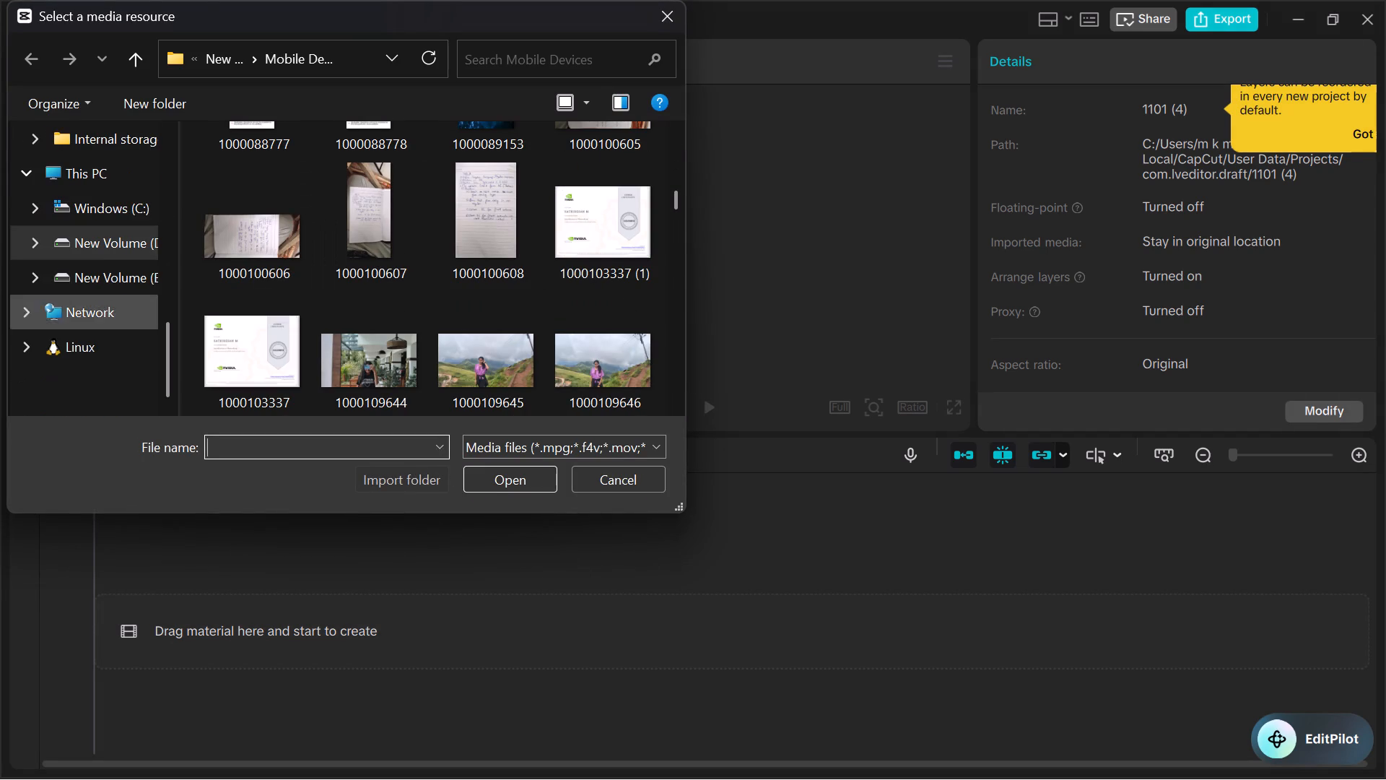
pyautogui.click(124, 284)
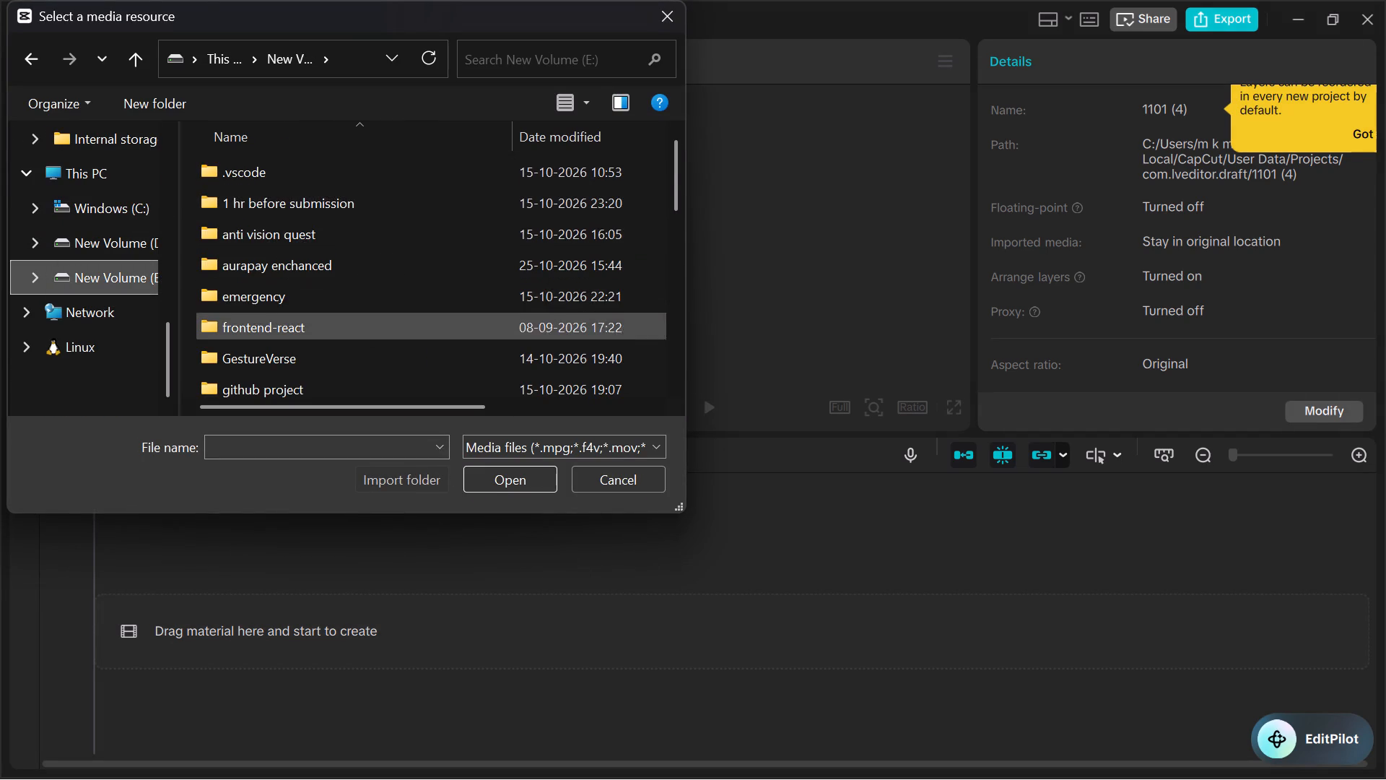
# Browse to the java images folder through projects.g and kathiresan project on the E: drive.
pyautogui.scroll(-11, 306, 316)
pyautogui.scroll(6, 306, 316)
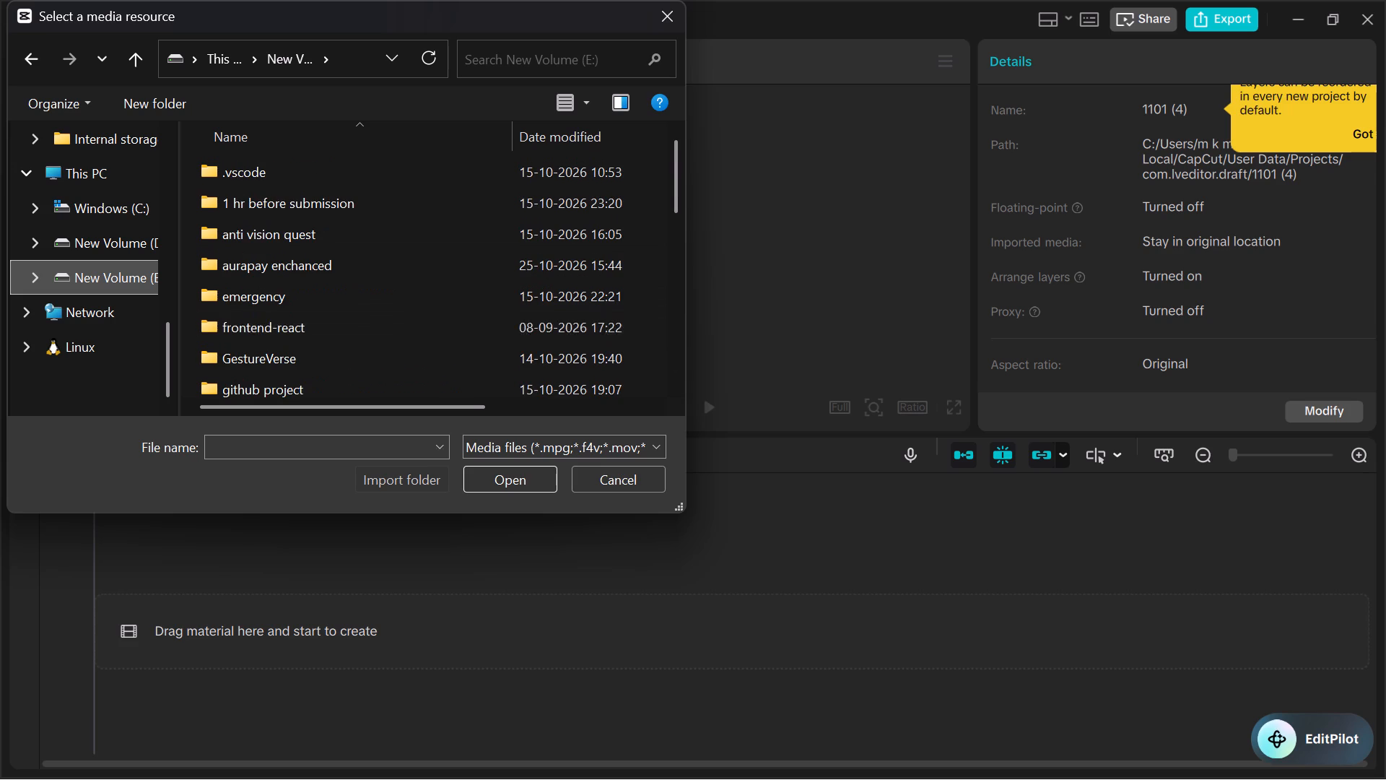
pyautogui.scroll(-4, 303, 308)
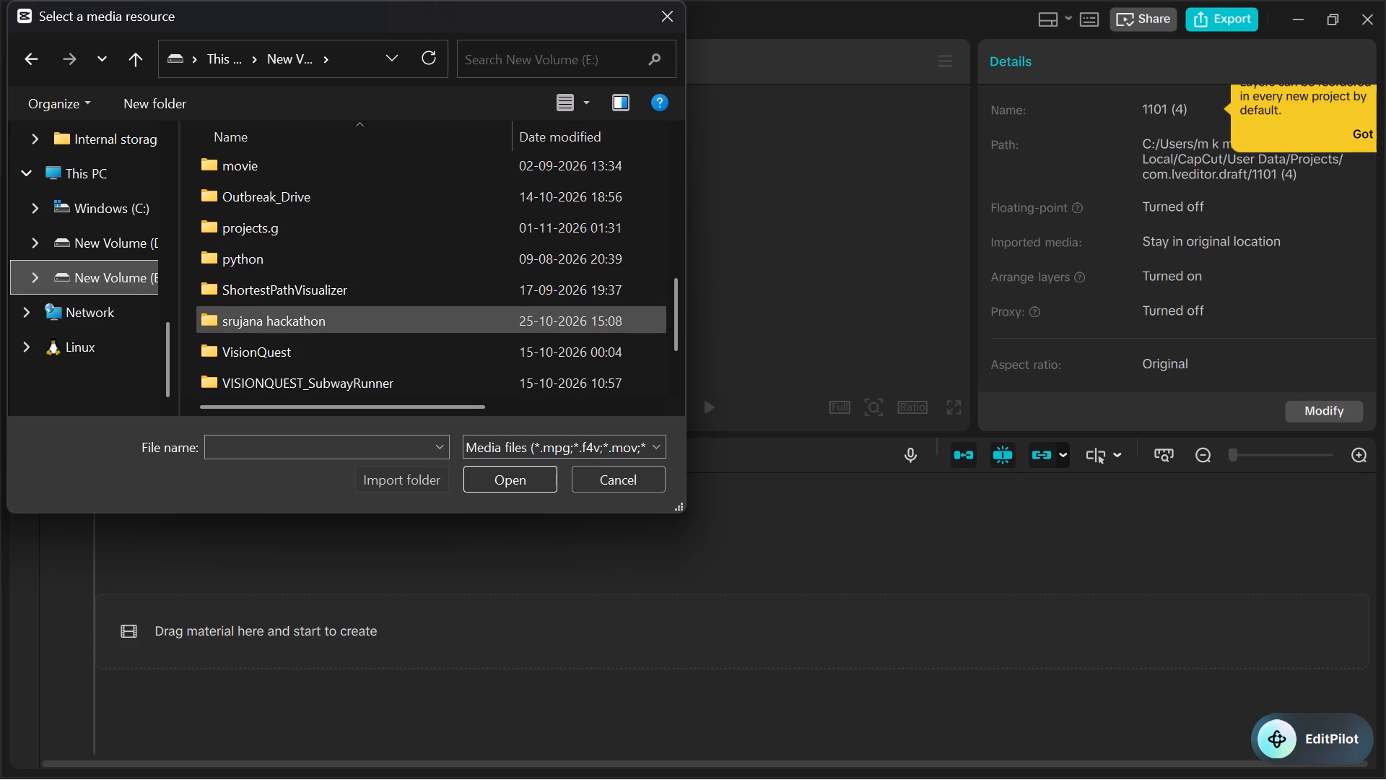
pyautogui.doubleClick(328, 220)
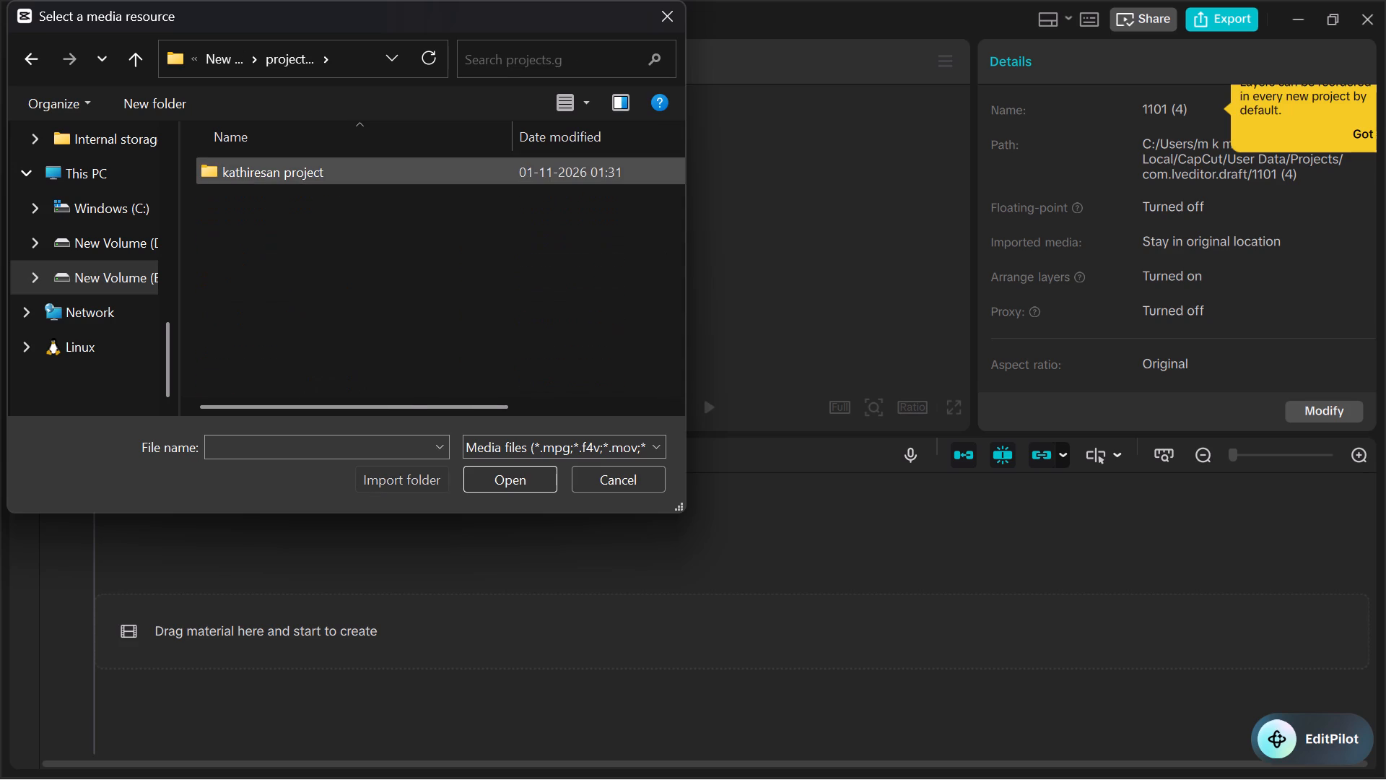
pyautogui.tripleClick(344, 162)
pyautogui.click(344, 162)
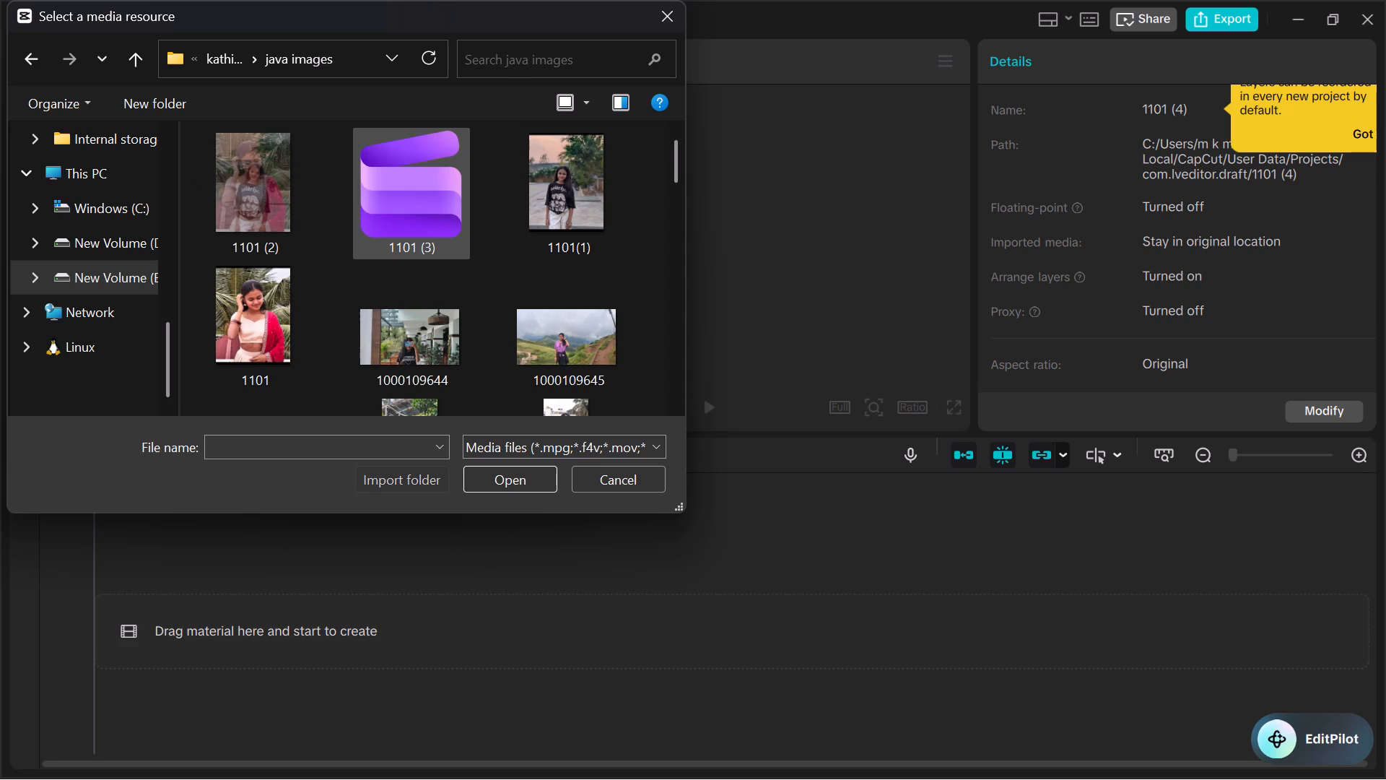
# Import the video 1101 (3) from the java images folder into the project.
pyautogui.click(427, 216)
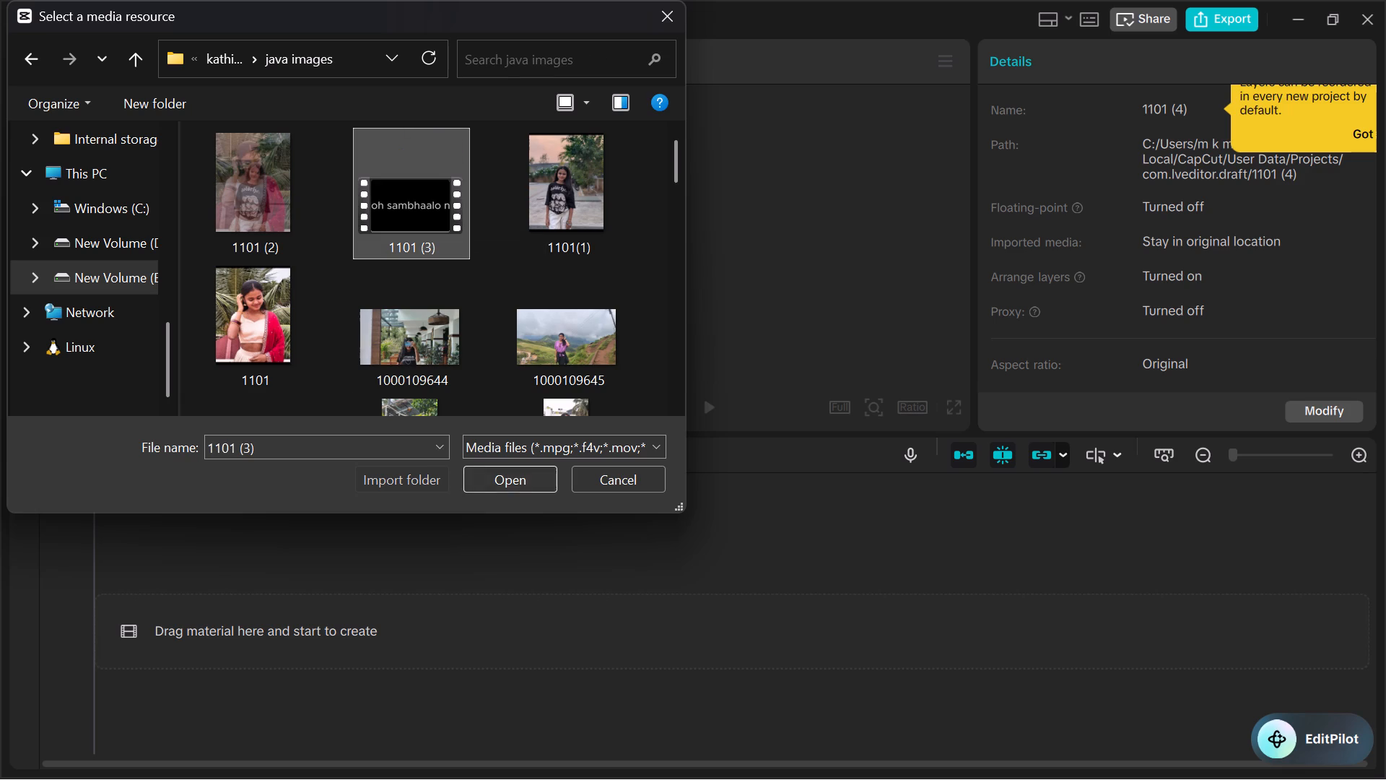
pyautogui.click(497, 481)
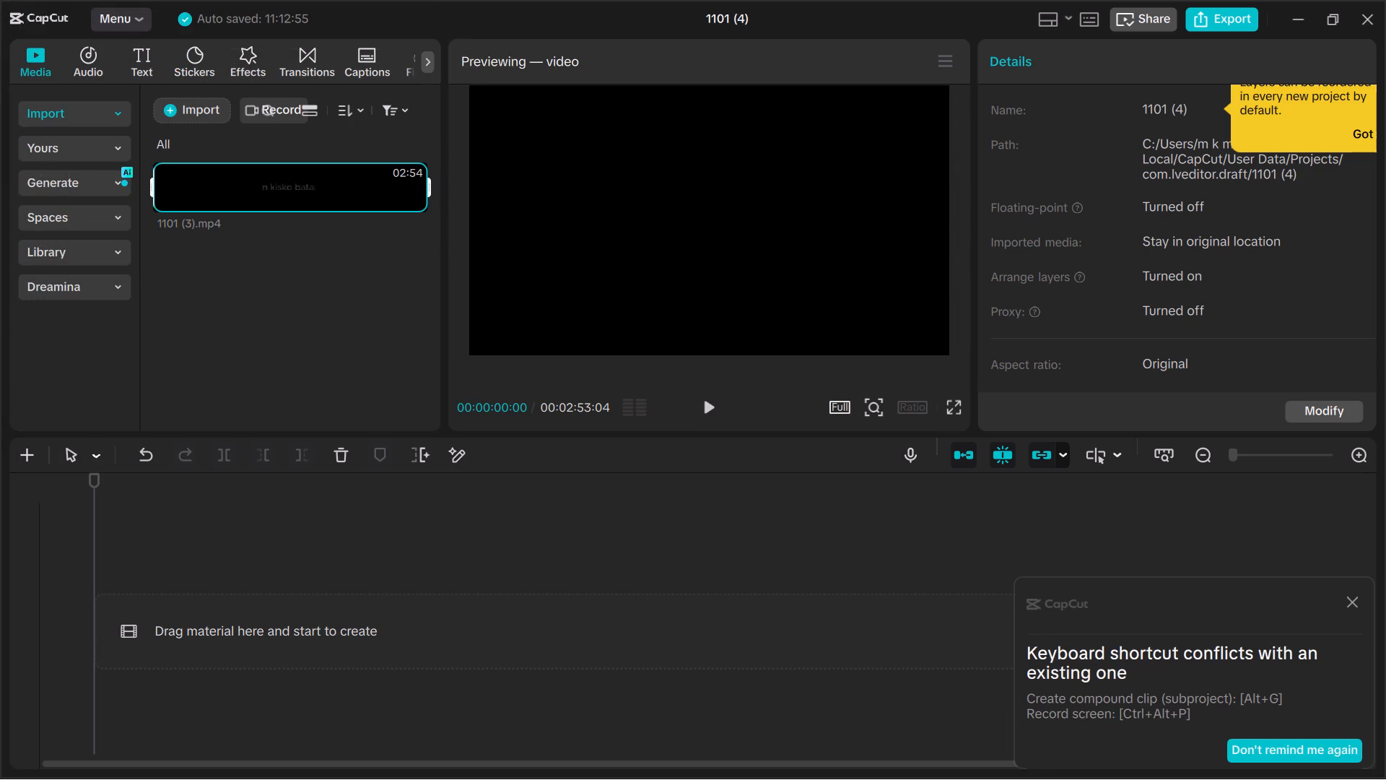
# Preview the imported 1101 (3).mp4 clip briefly and add it to the timeline.
pyautogui.click(714, 405)
pyautogui.click(413, 198)
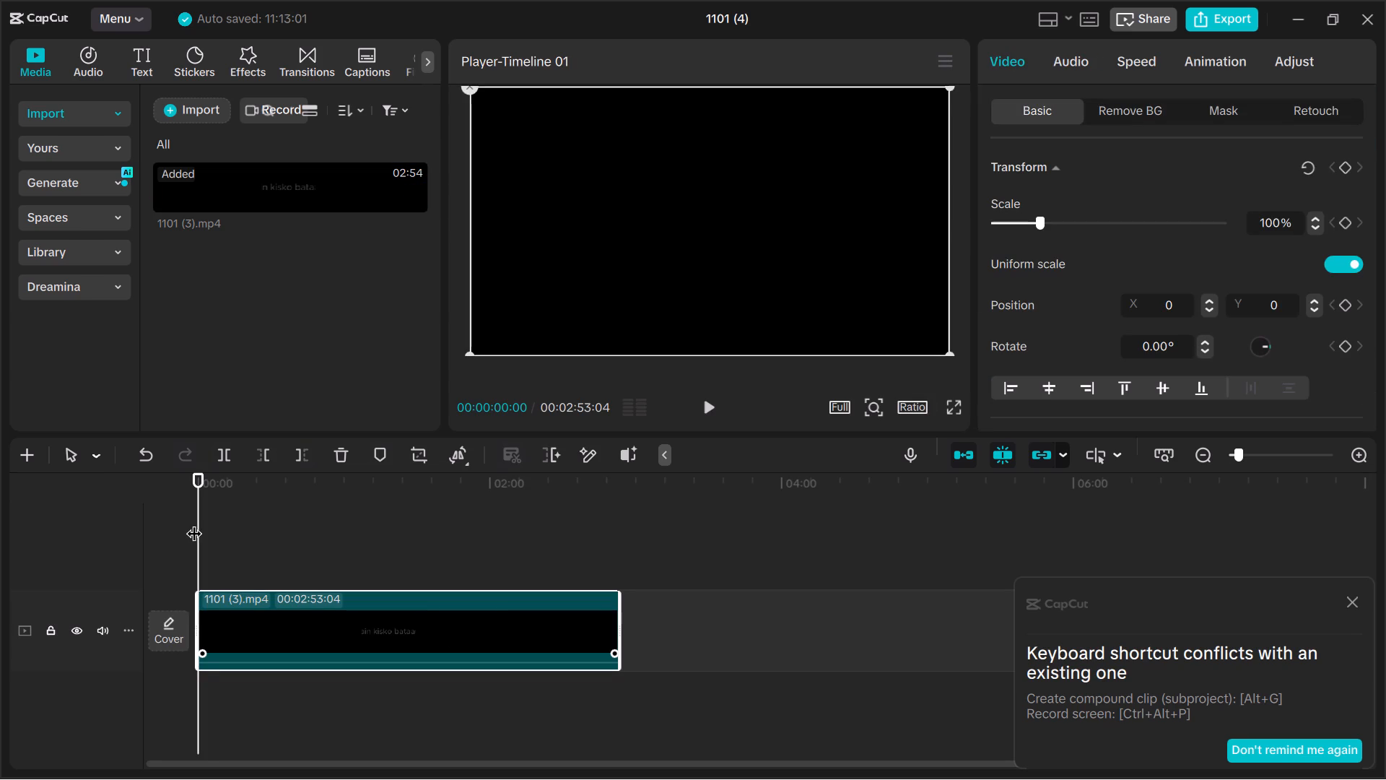
# Scrub the timeline clip between about 1:00 and 1:08 to examine where the lyric text comes in.
pyautogui.moveTo(193, 522); pyautogui.dragTo(365, 541)
pyautogui.keyDown('ctrl'); pyautogui.scroll(11, 419, 651); pyautogui.keyUp('ctrl')
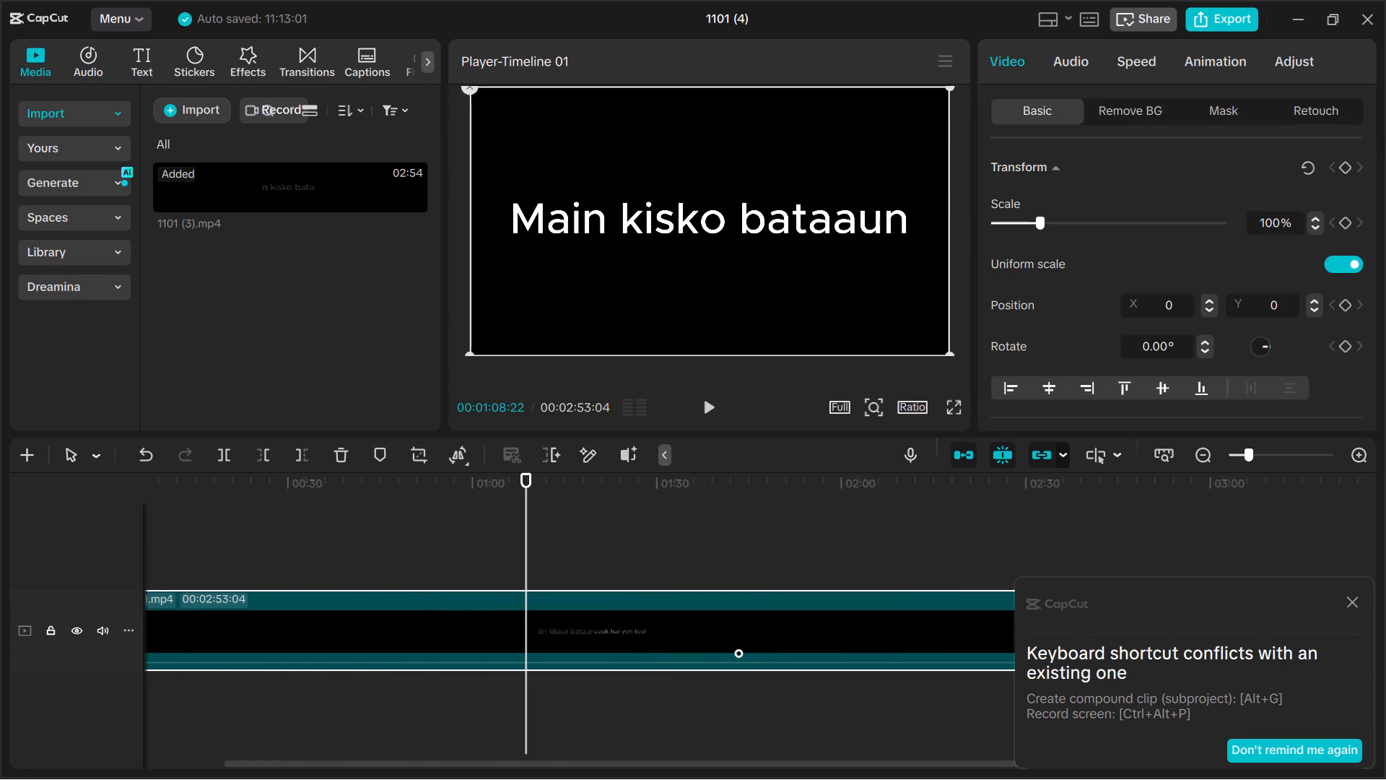
pyautogui.keyDown('ctrl'); pyautogui.scroll(20, 419, 651); pyautogui.keyUp('ctrl')
pyautogui.keyDown('ctrl'); pyautogui.scroll(12, 419, 651); pyautogui.keyUp('ctrl')
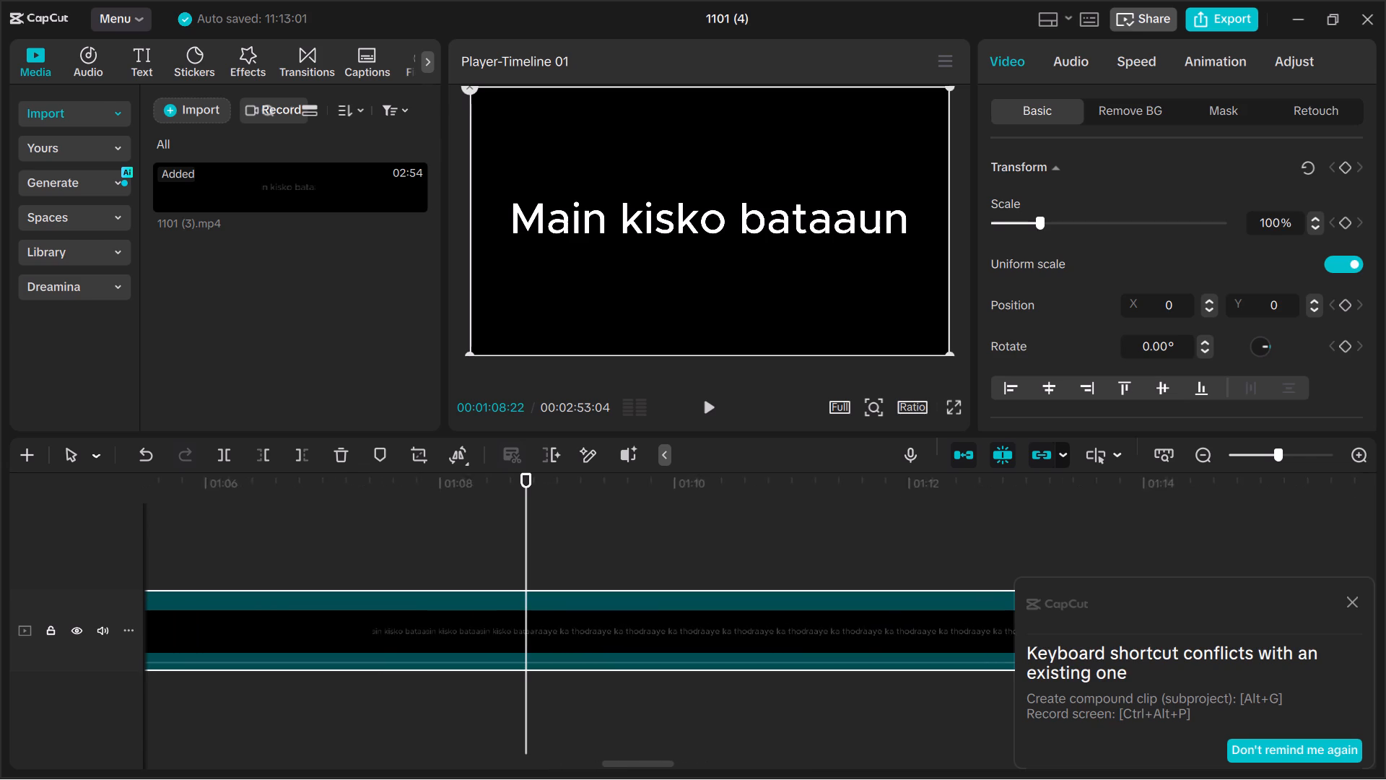
pyautogui.keyDown('ctrl'); pyautogui.scroll(14, 419, 651); pyautogui.keyUp('ctrl')
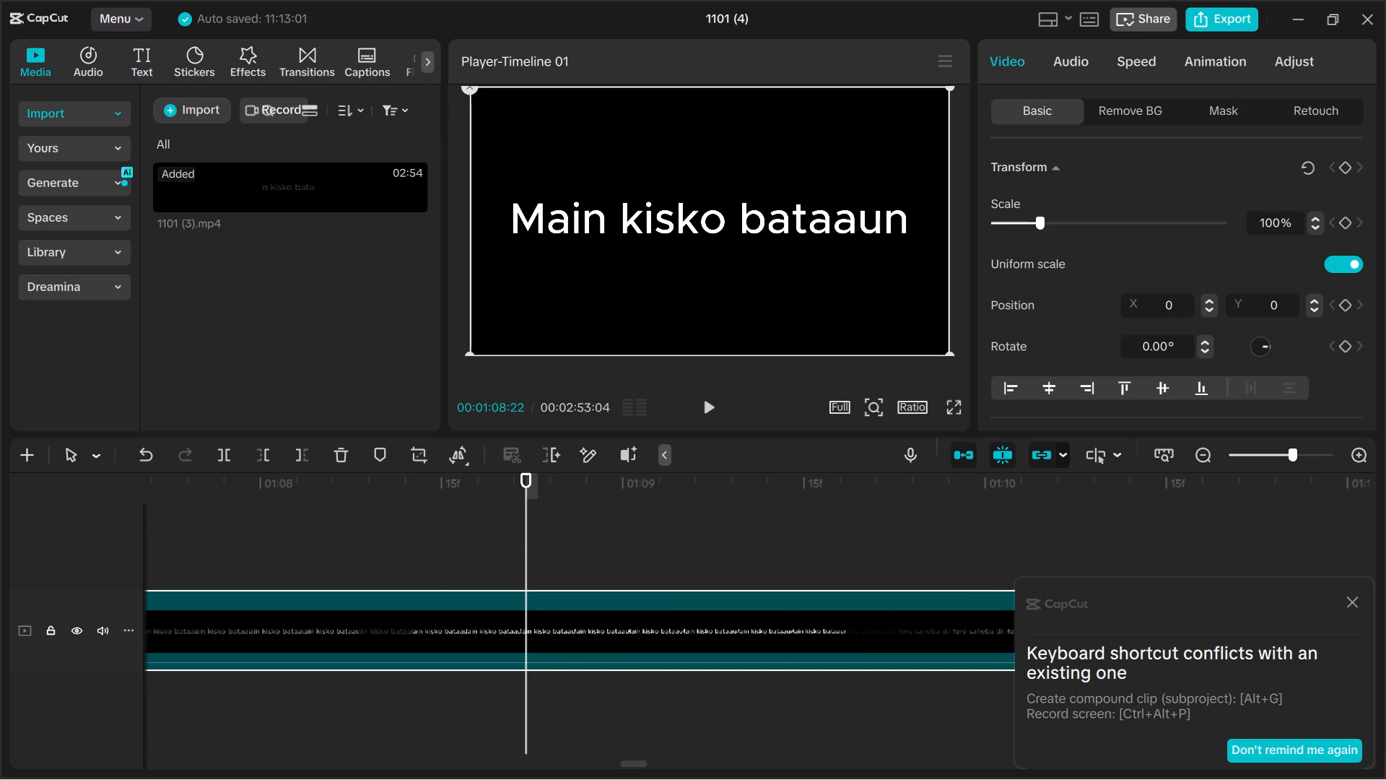
pyautogui.moveTo(527, 530); pyautogui.dragTo(541, 562)
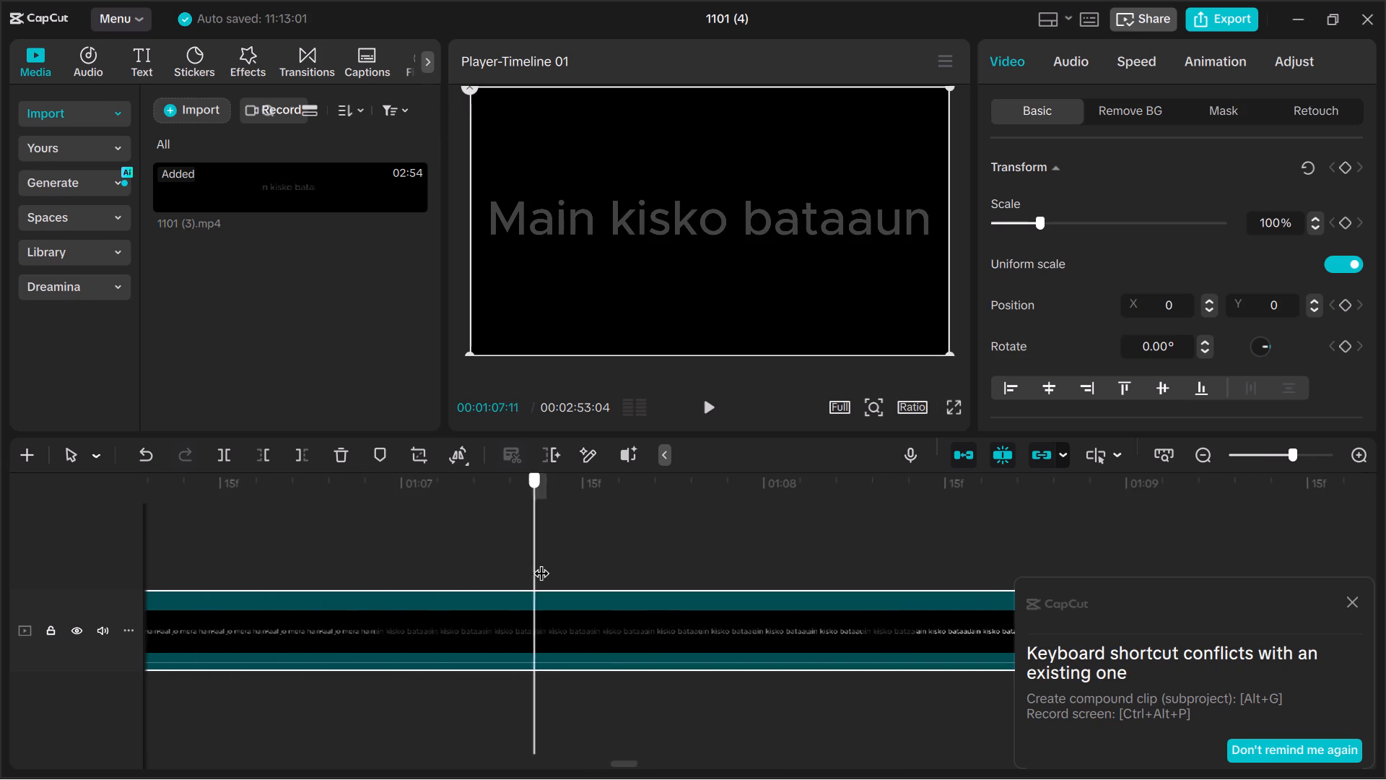
pyautogui.moveTo(541, 562); pyautogui.dragTo(454, 550)
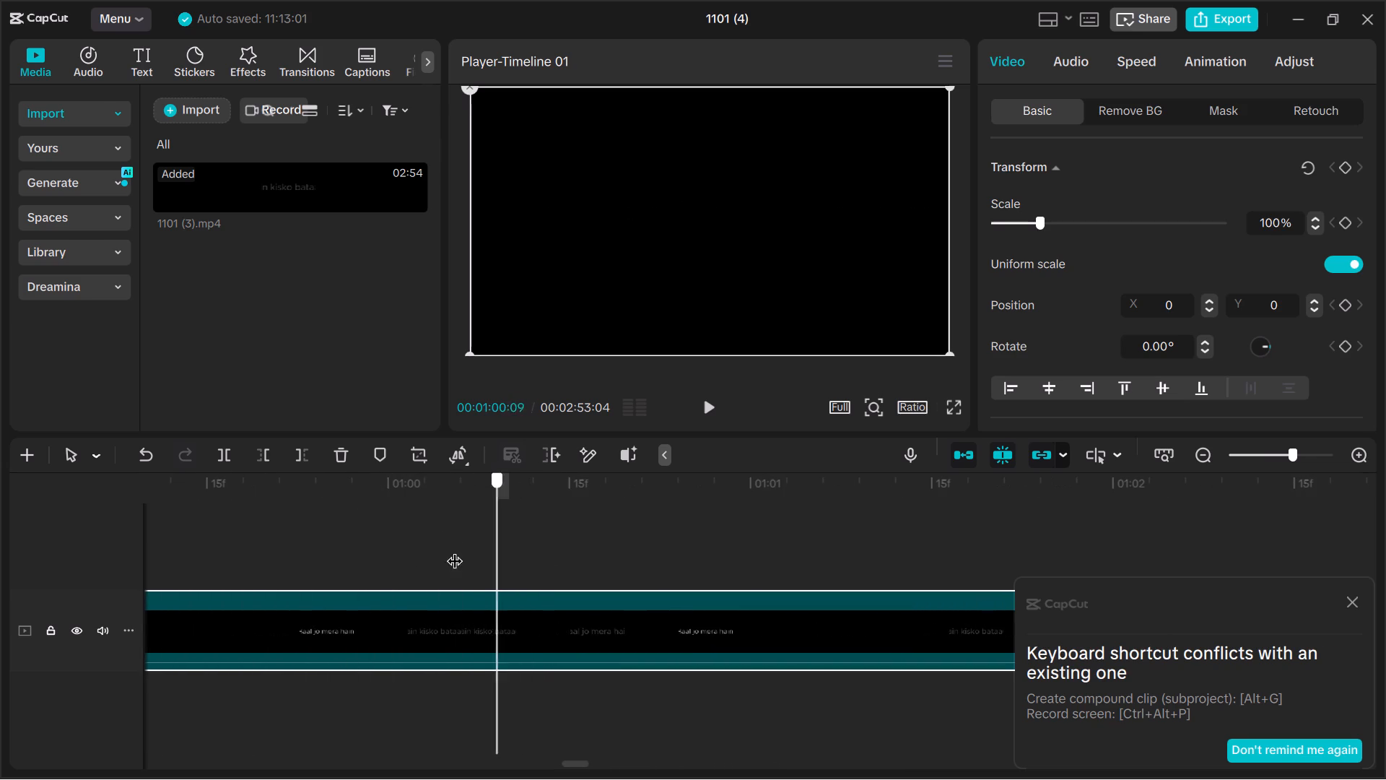
pyautogui.moveTo(454, 550); pyautogui.dragTo(299, 527)
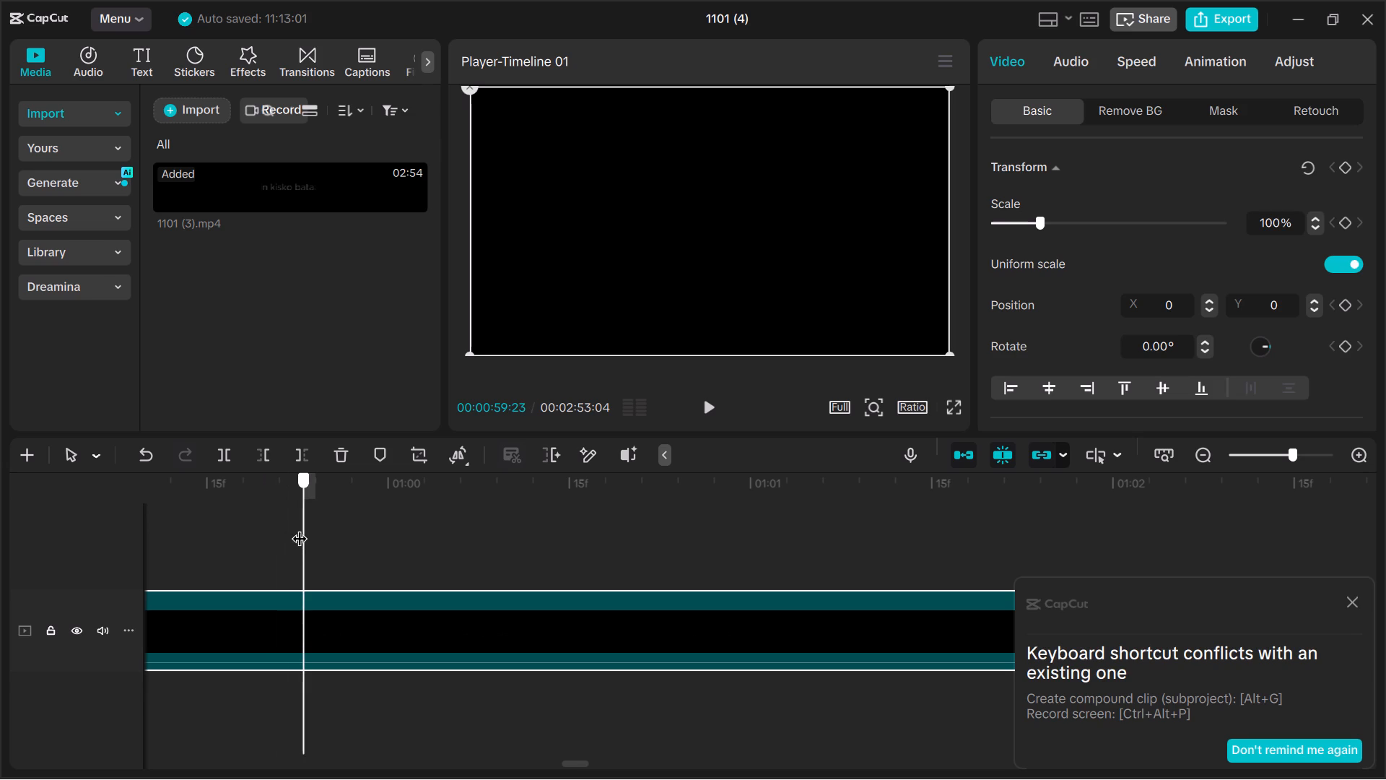
pyautogui.moveTo(299, 527); pyautogui.dragTo(1099, 518)
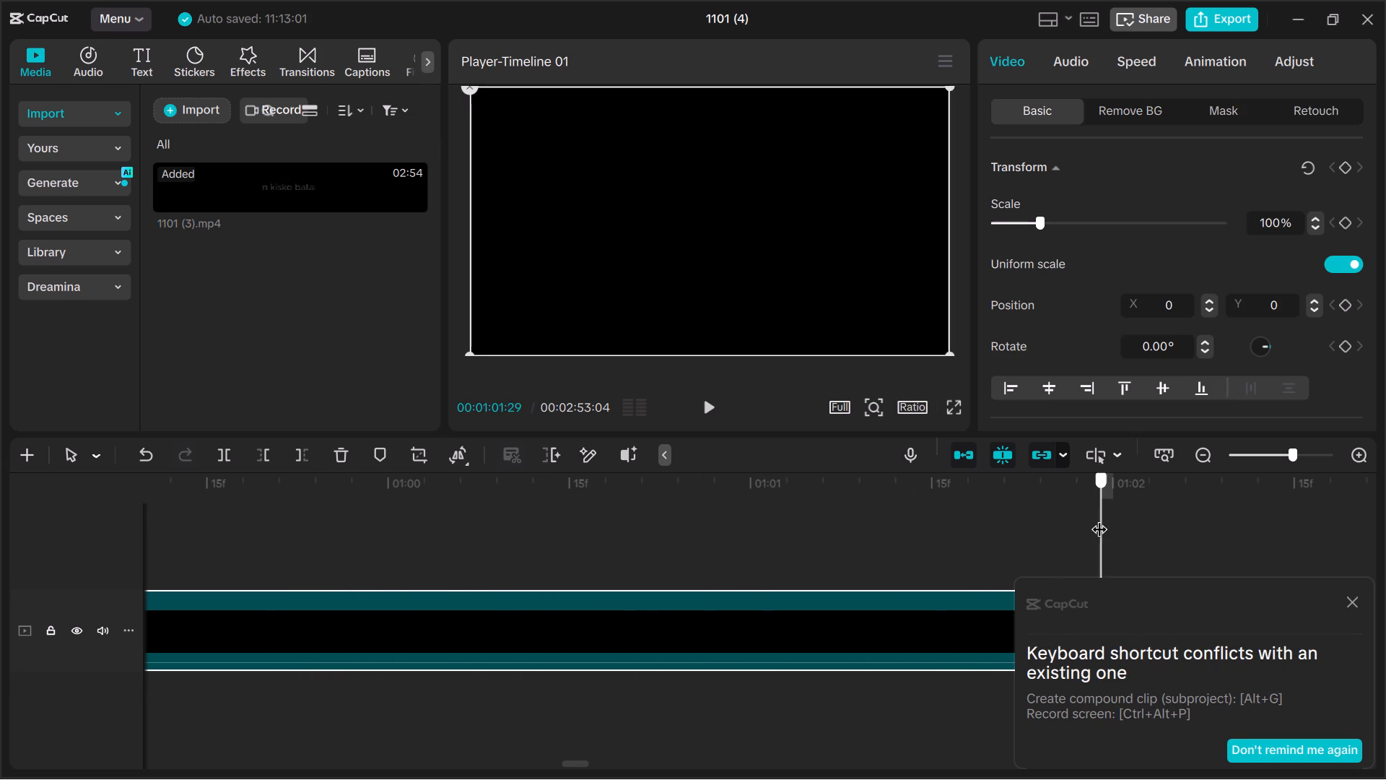
pyautogui.moveTo(1099, 518); pyautogui.dragTo(1341, 503)
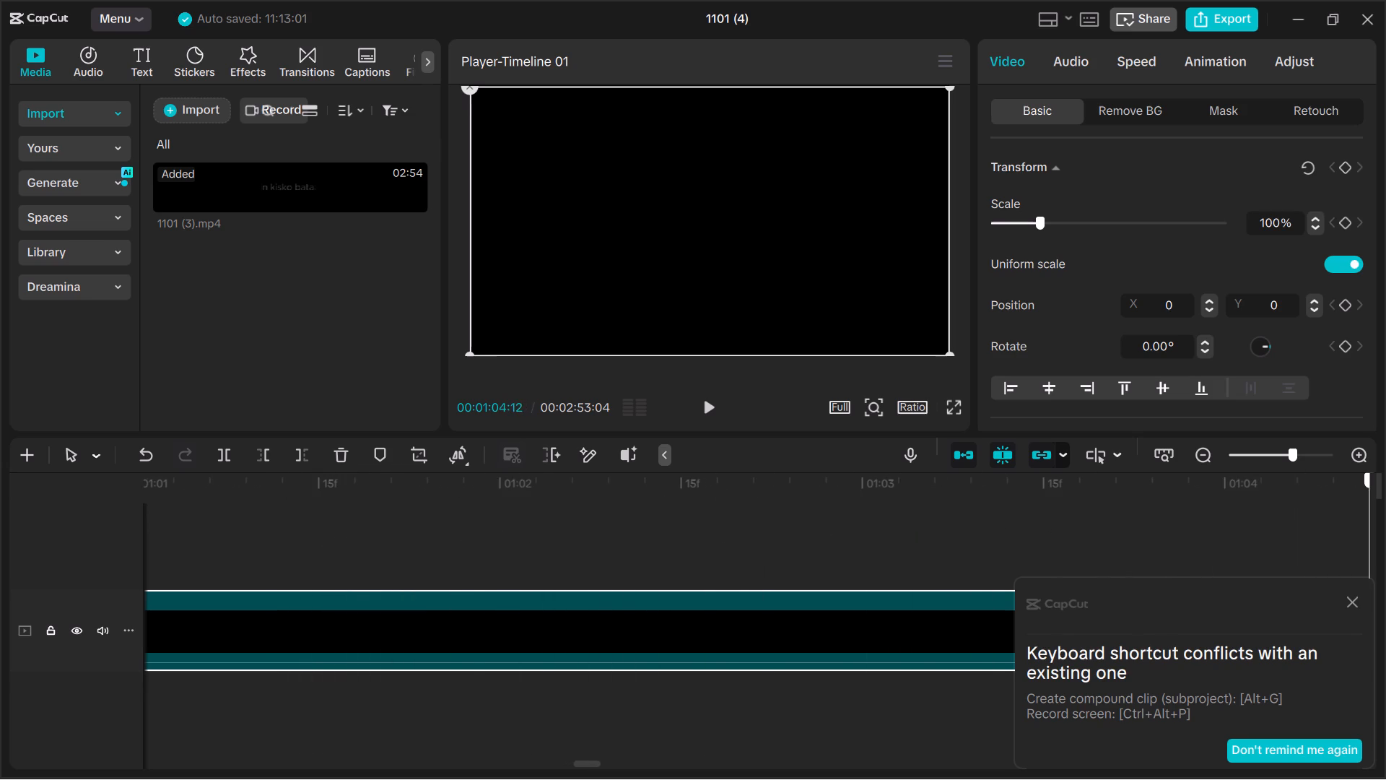
pyautogui.moveTo(1341, 503); pyautogui.dragTo(657, 532)
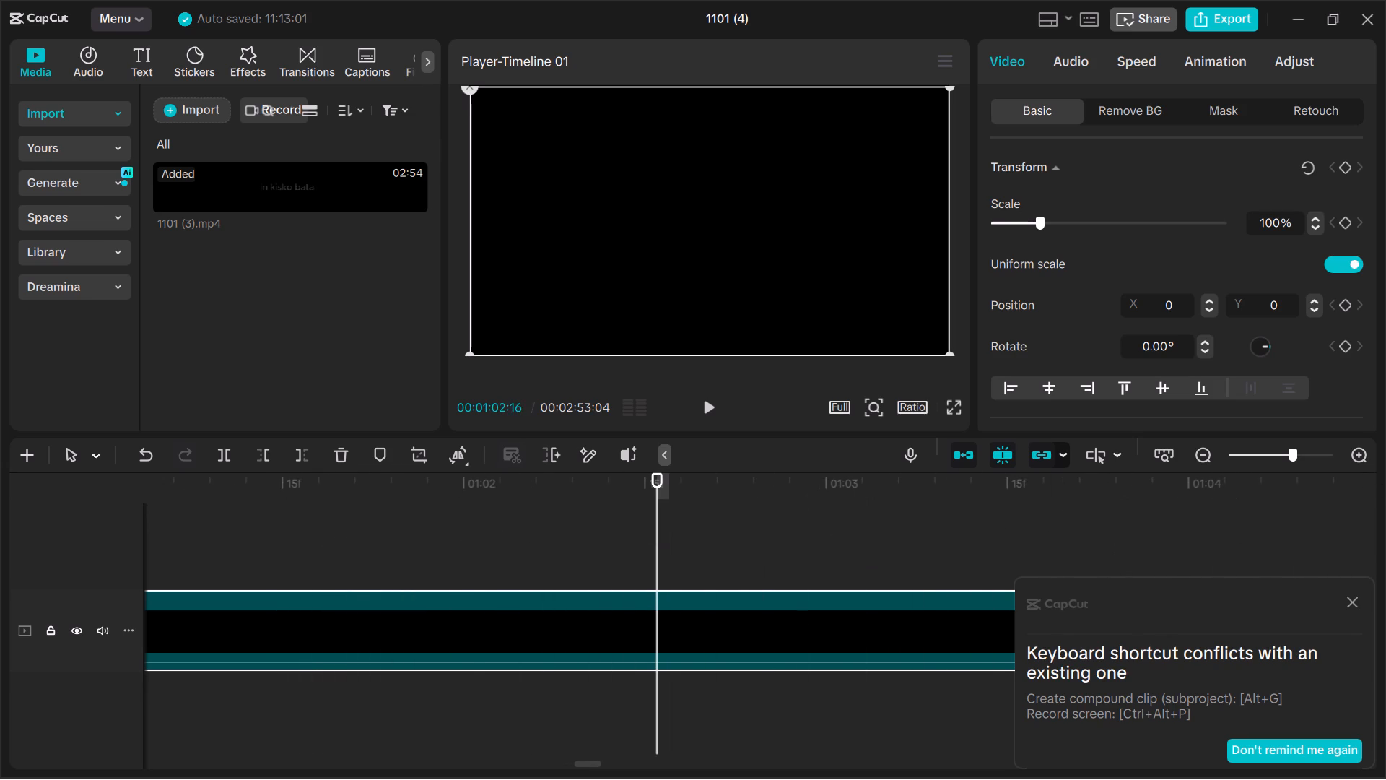
# Dismiss the keyboard shortcut conflict notice.
pyautogui.click(1352, 597)
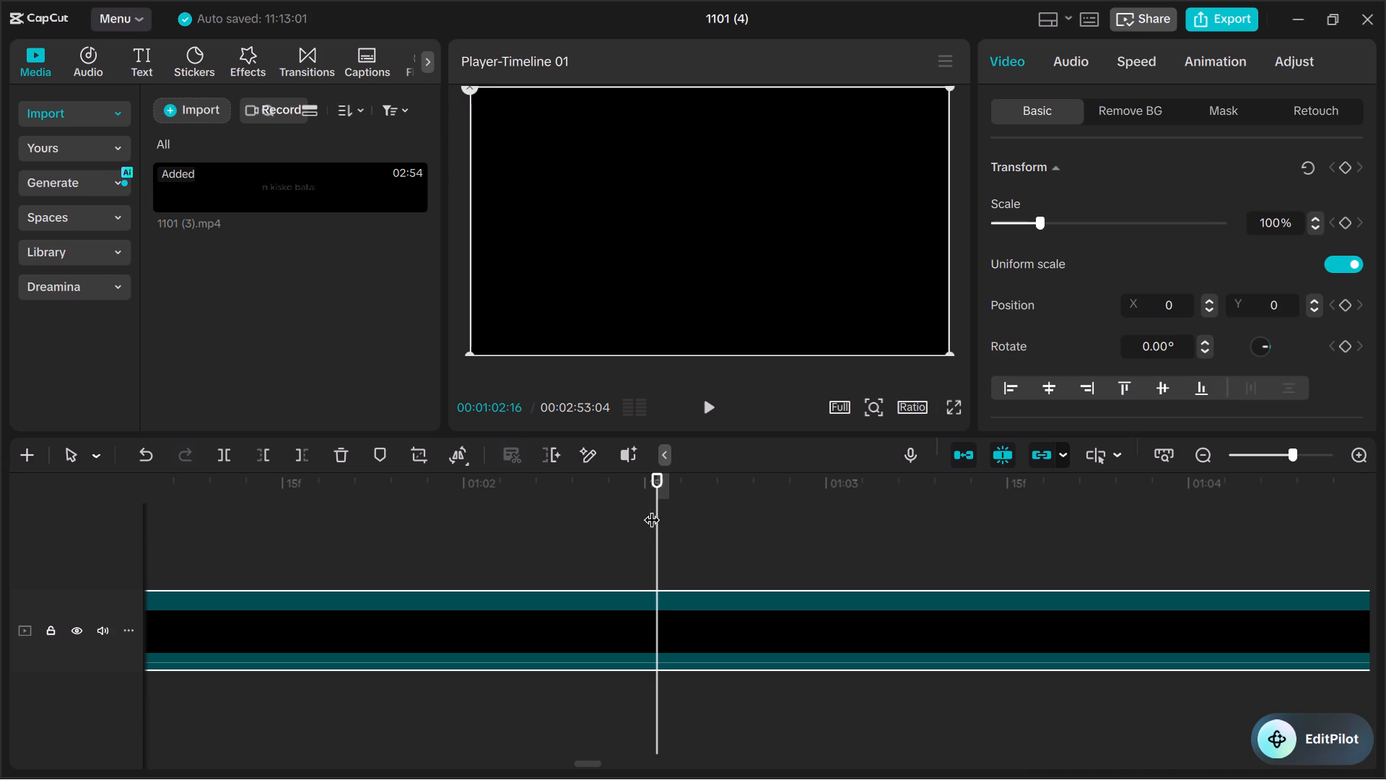
# Scrub and play the clip between about 1:03 and 1:08 to check where the "Haal jo mera hain" line starts.
pyautogui.moveTo(662, 522); pyautogui.dragTo(1191, 547)
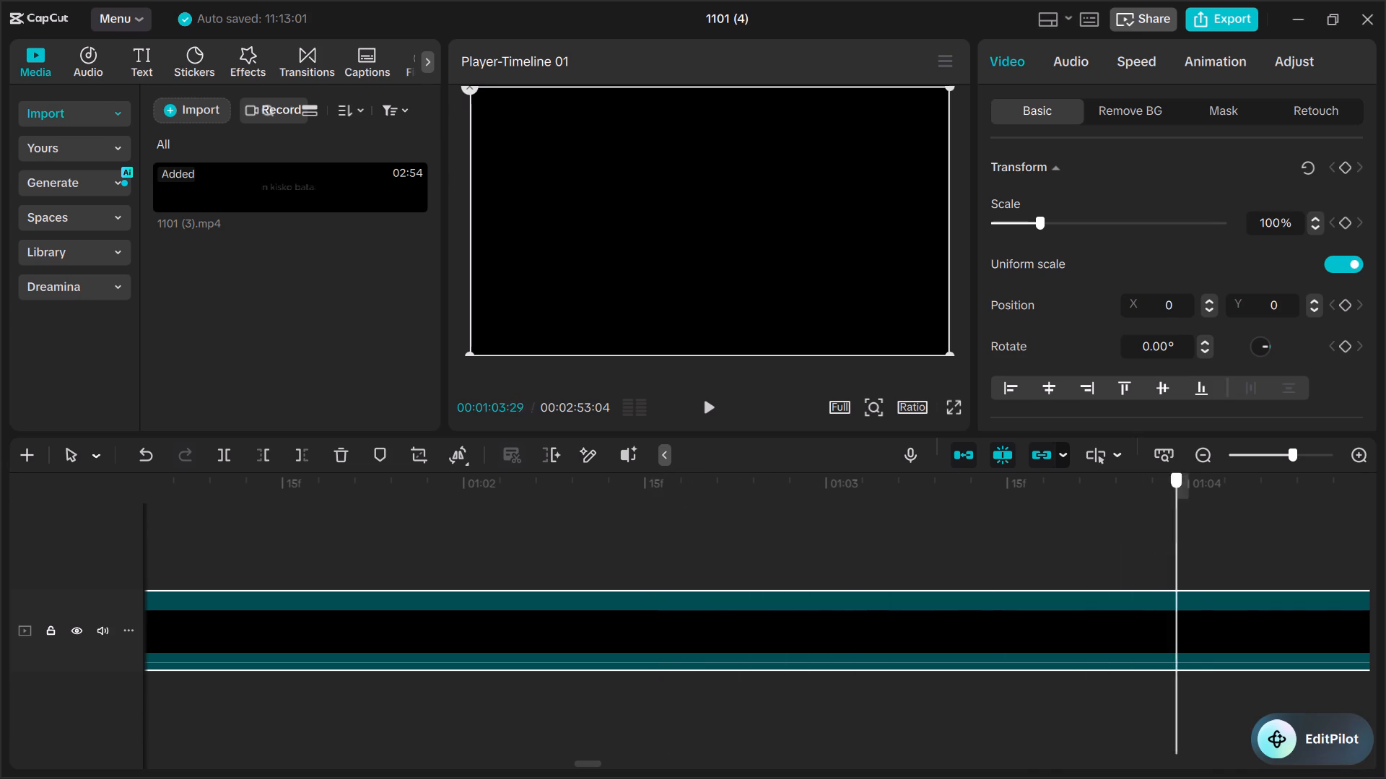
pyautogui.moveTo(1191, 547); pyautogui.dragTo(0, 507)
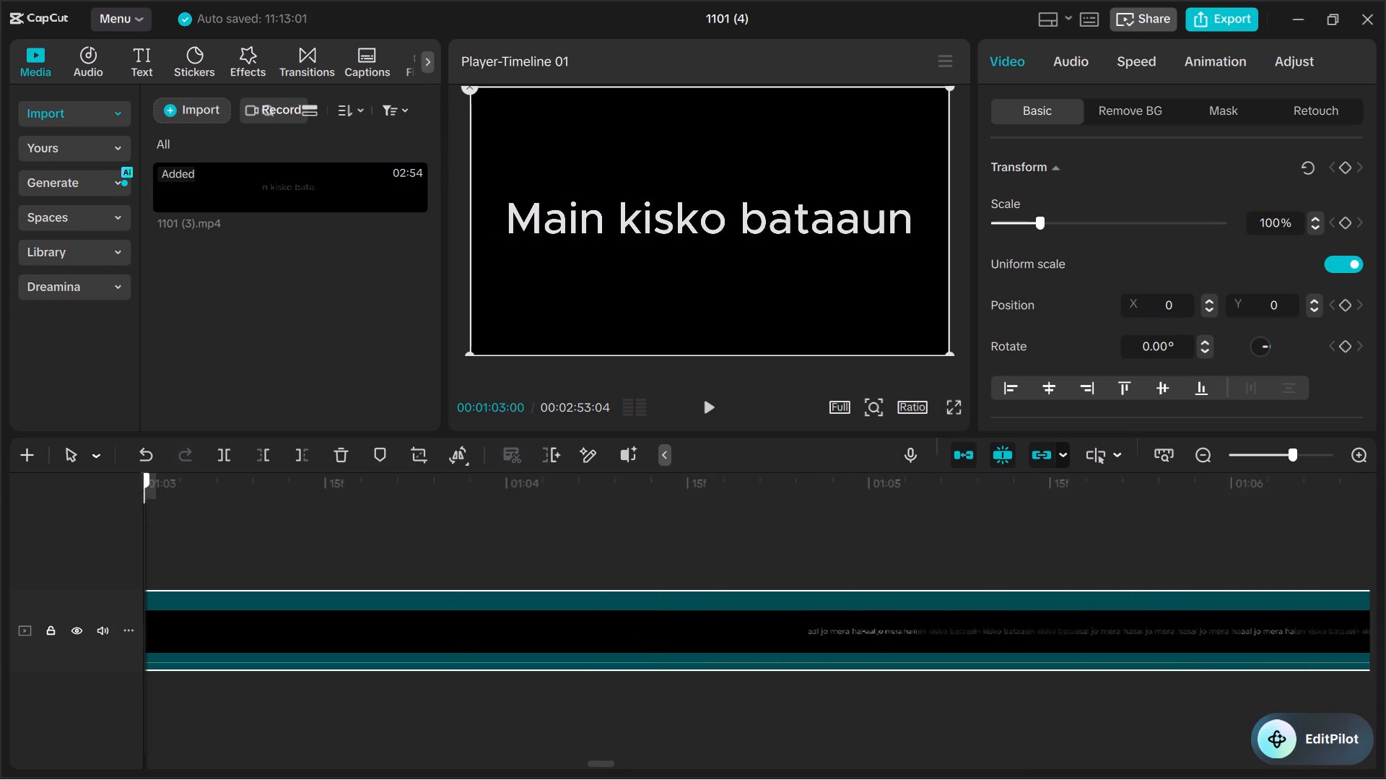
pyautogui.moveTo(0, 507); pyautogui.dragTo(1373, 539)
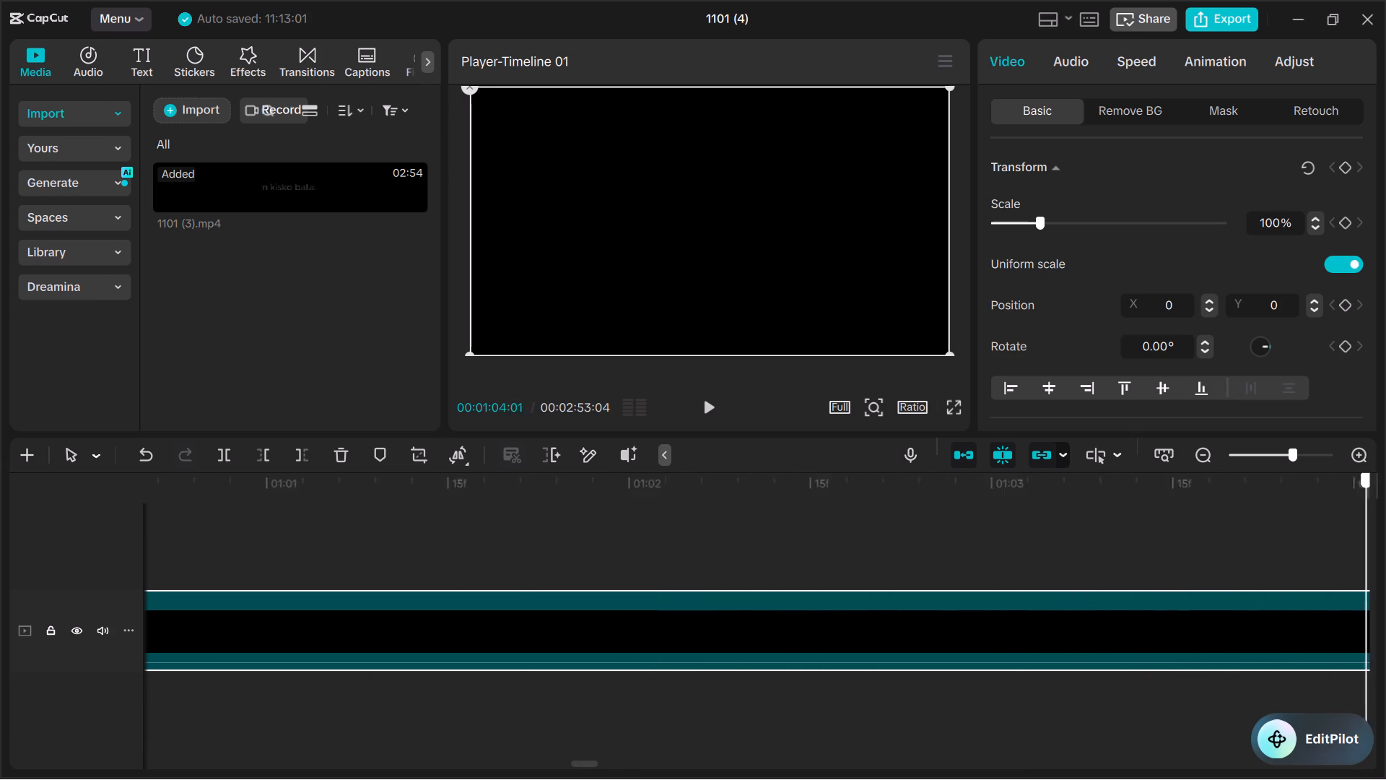
pyautogui.moveTo(1373, 539); pyautogui.dragTo(1193, 520)
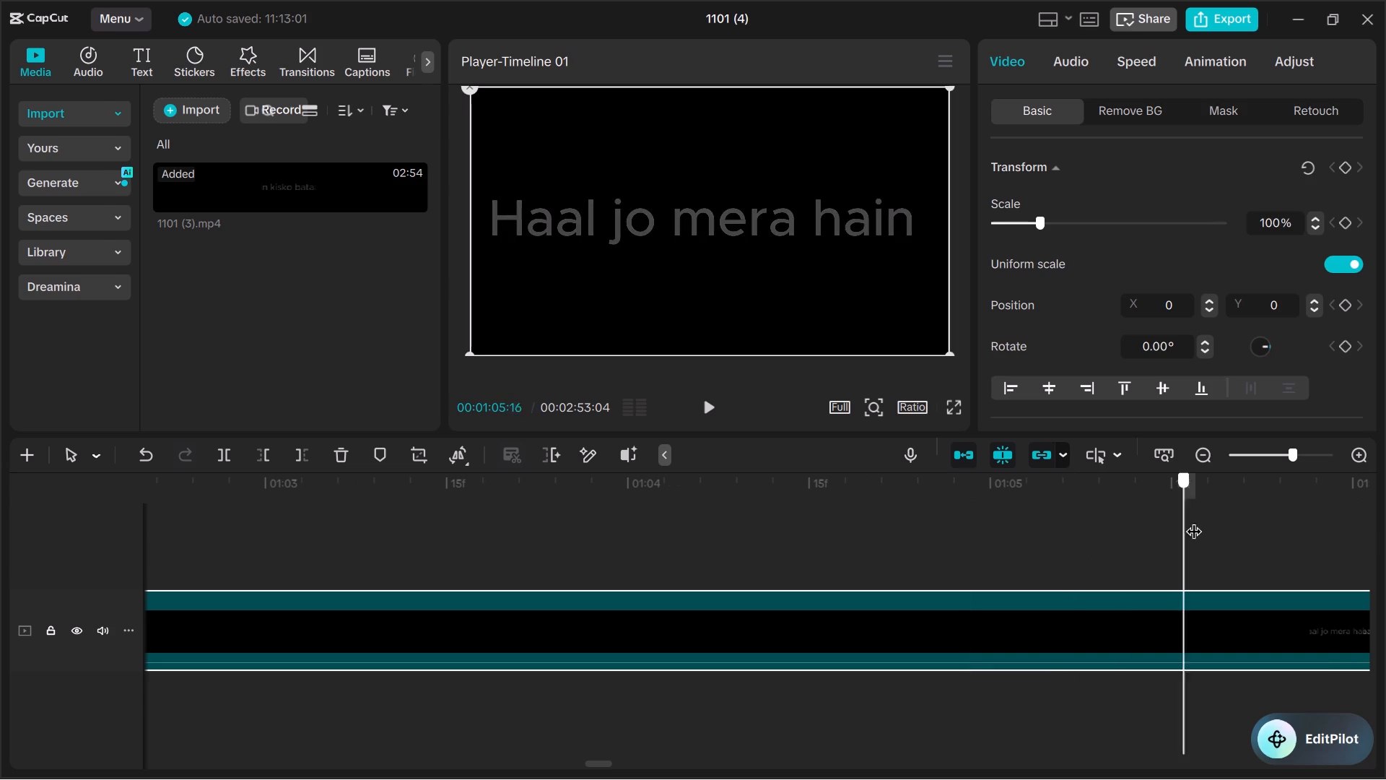
pyautogui.moveTo(1193, 520); pyautogui.dragTo(1224, 528)
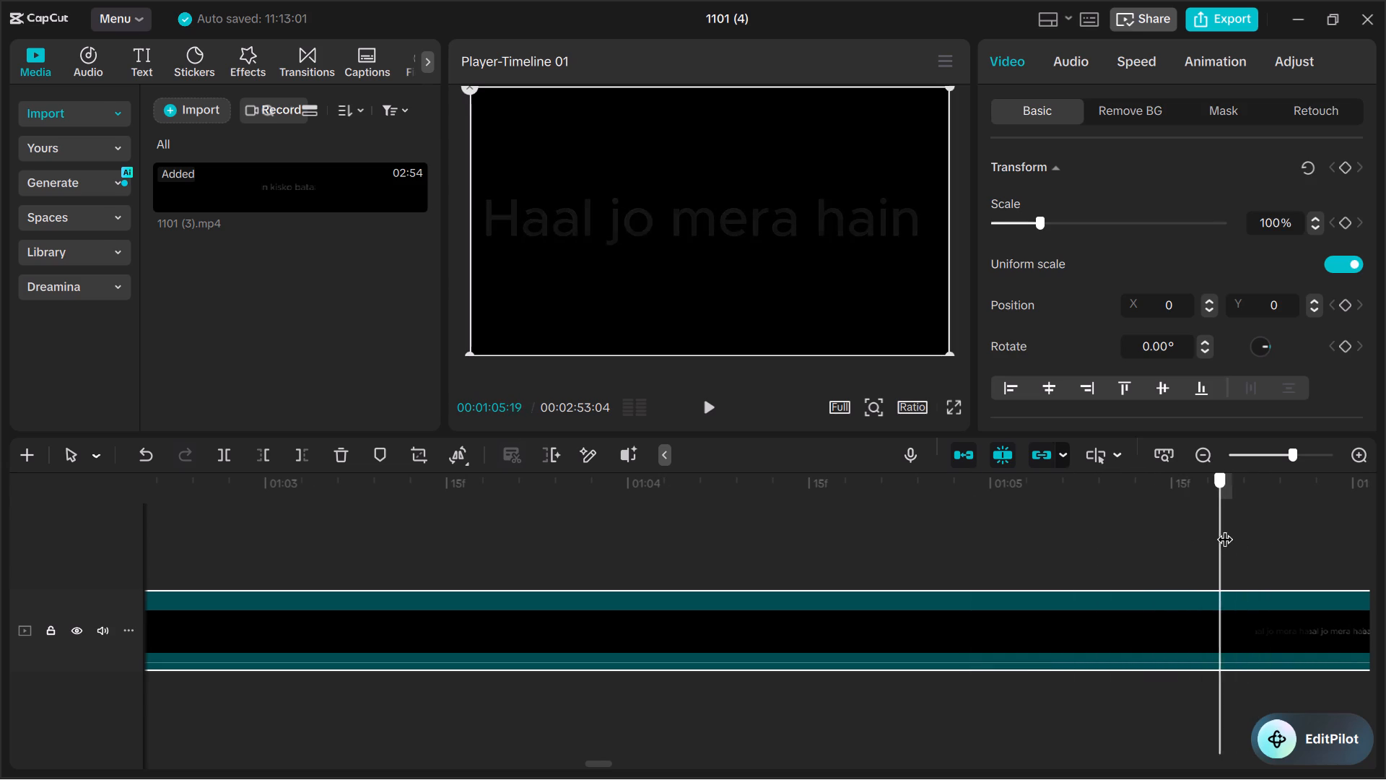
pyautogui.moveTo(1224, 528); pyautogui.dragTo(1198, 528)
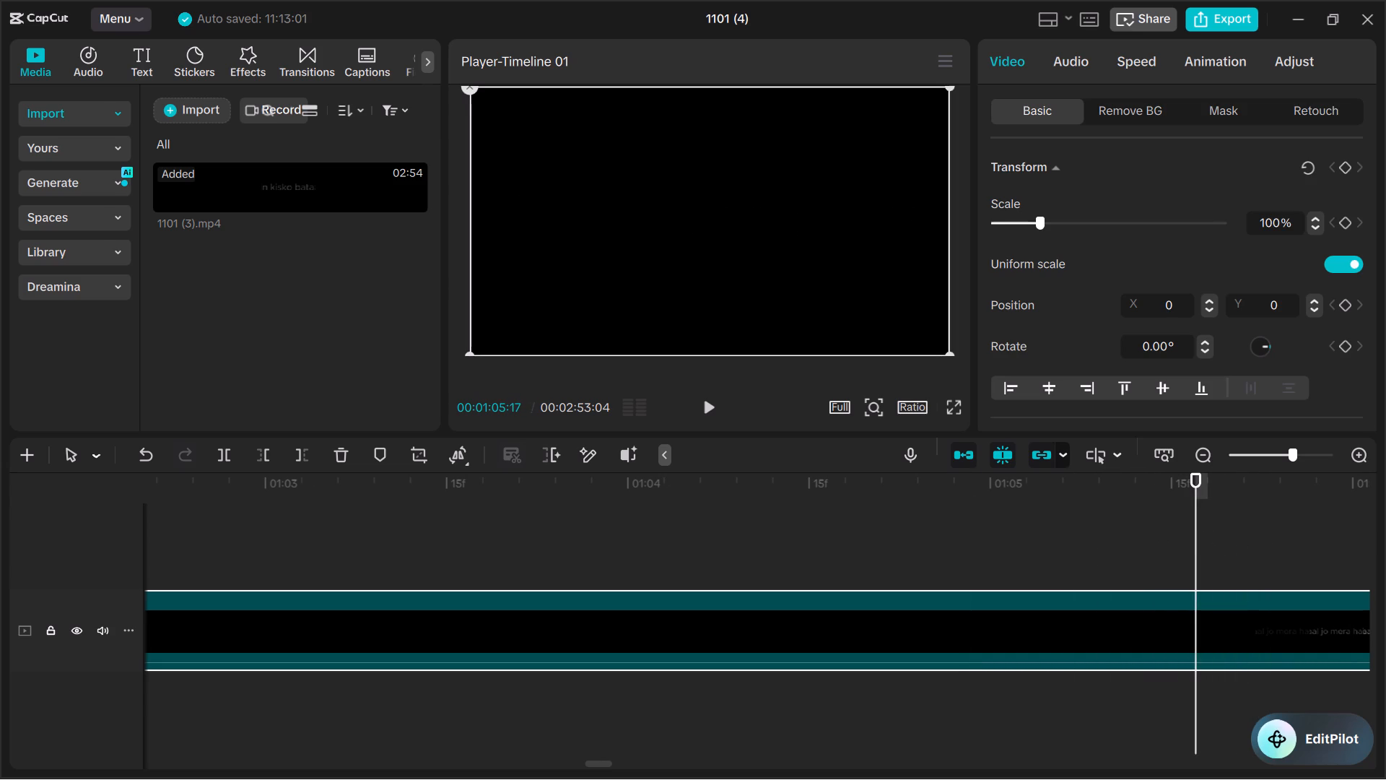
pyautogui.click(712, 408)
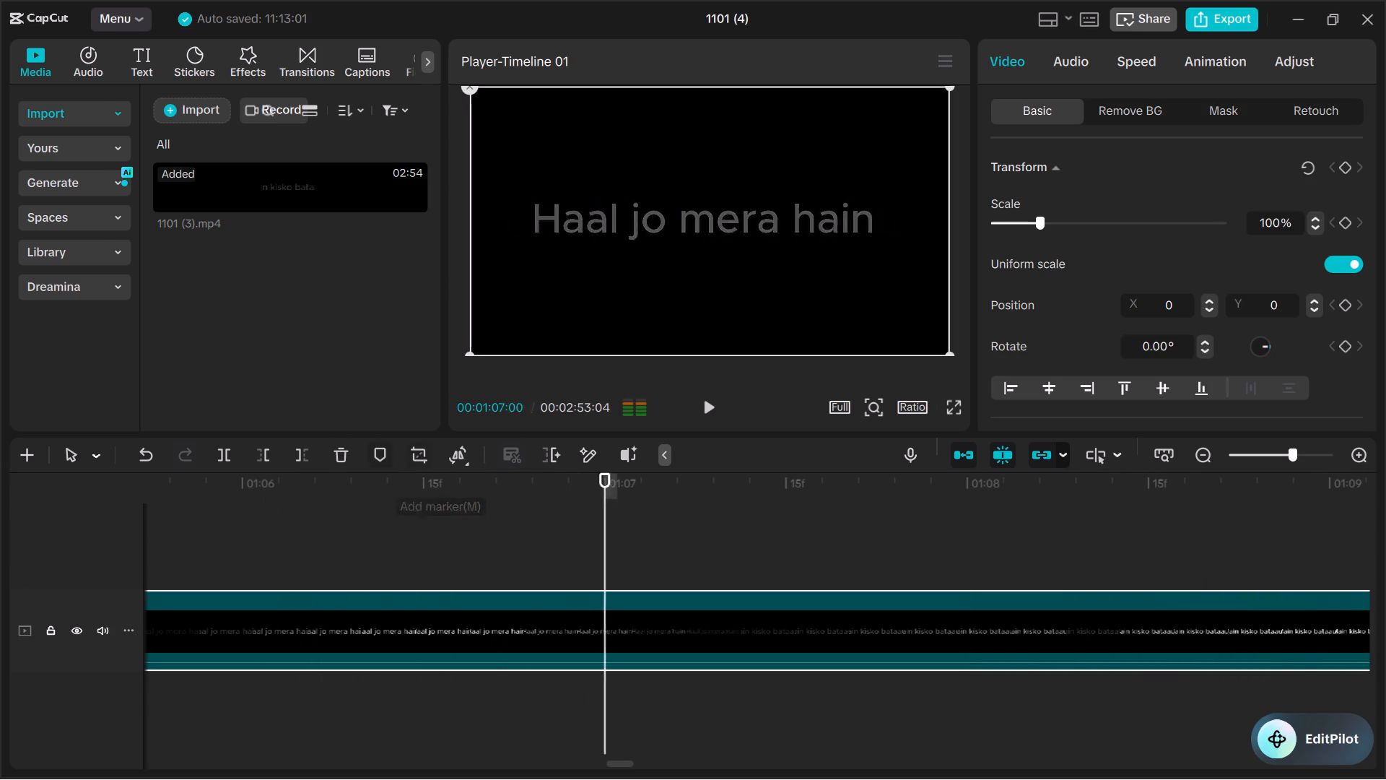
pyautogui.press('space')
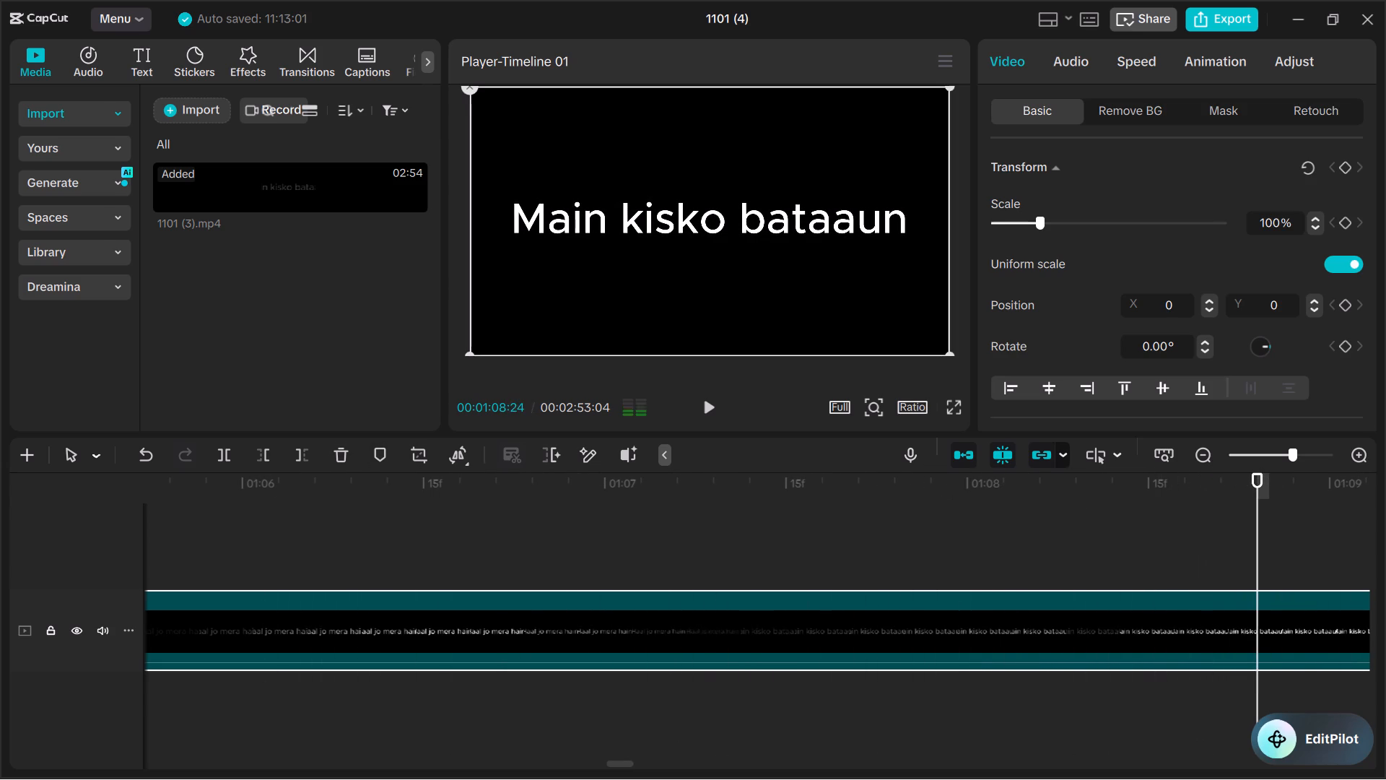
pyautogui.keyDown('ctrl'); pyautogui.scroll(-5, 591, 537); pyautogui.keyUp('ctrl')
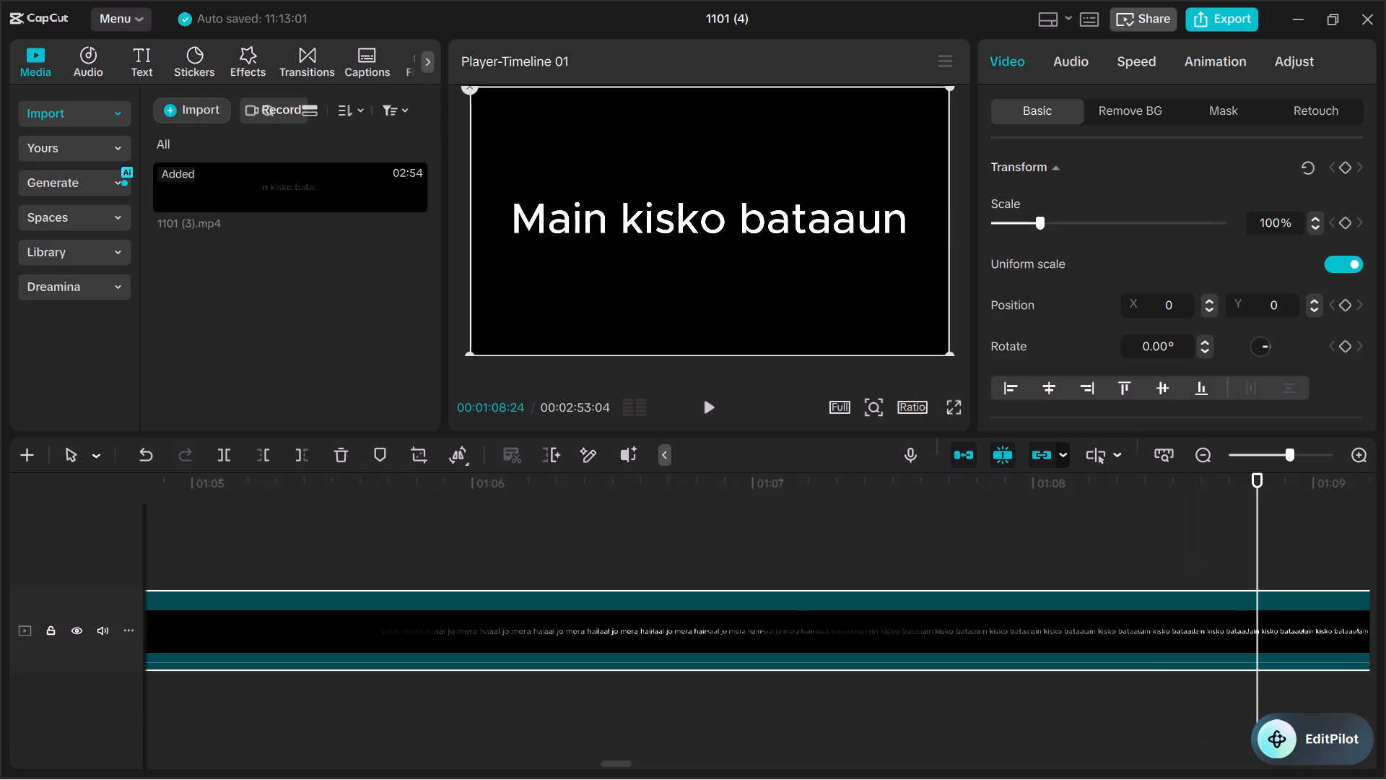
pyautogui.keyDown('ctrl'); pyautogui.scroll(-7, 590, 537); pyautogui.keyUp('ctrl')
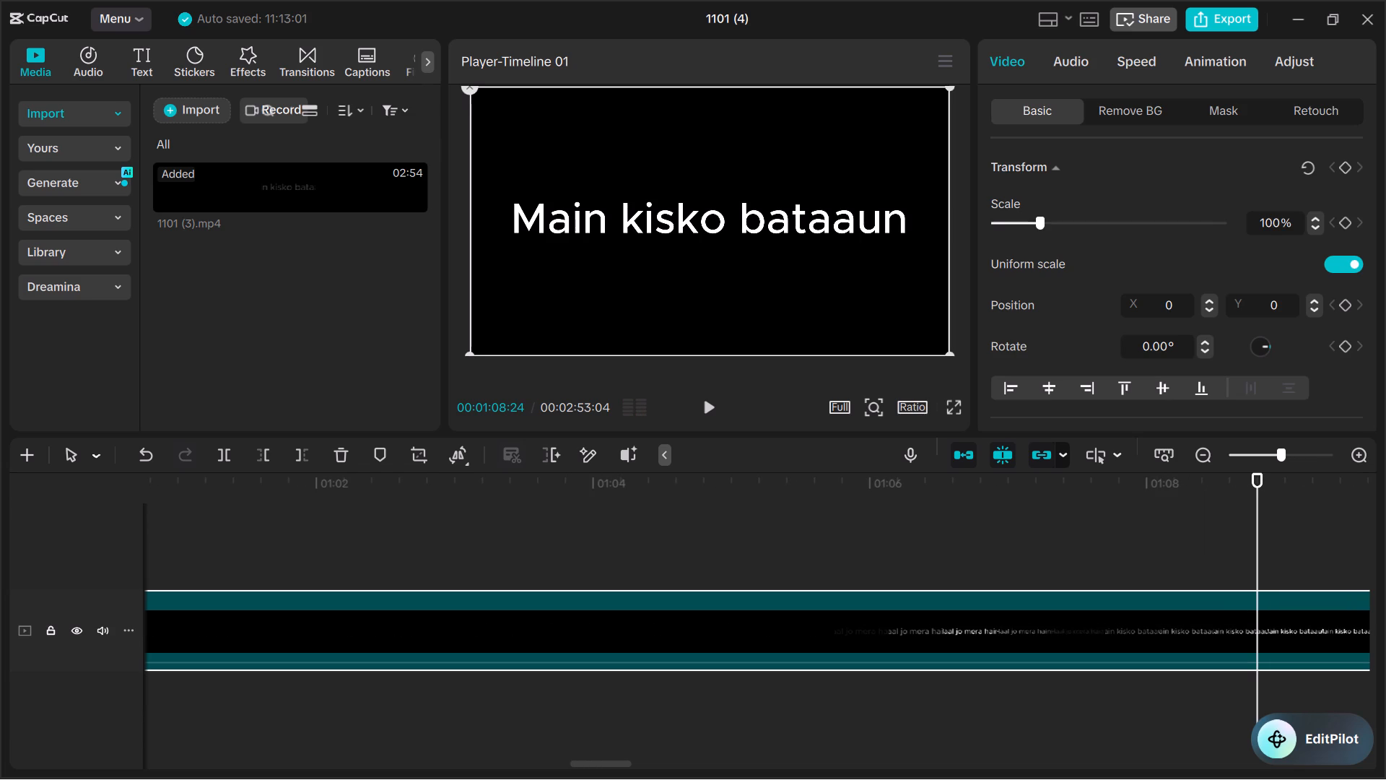
# Add a timeline marker at 00:01:05:19, just before the "Haal jo mera hain" lyric fades in.
pyautogui.click(824, 531)
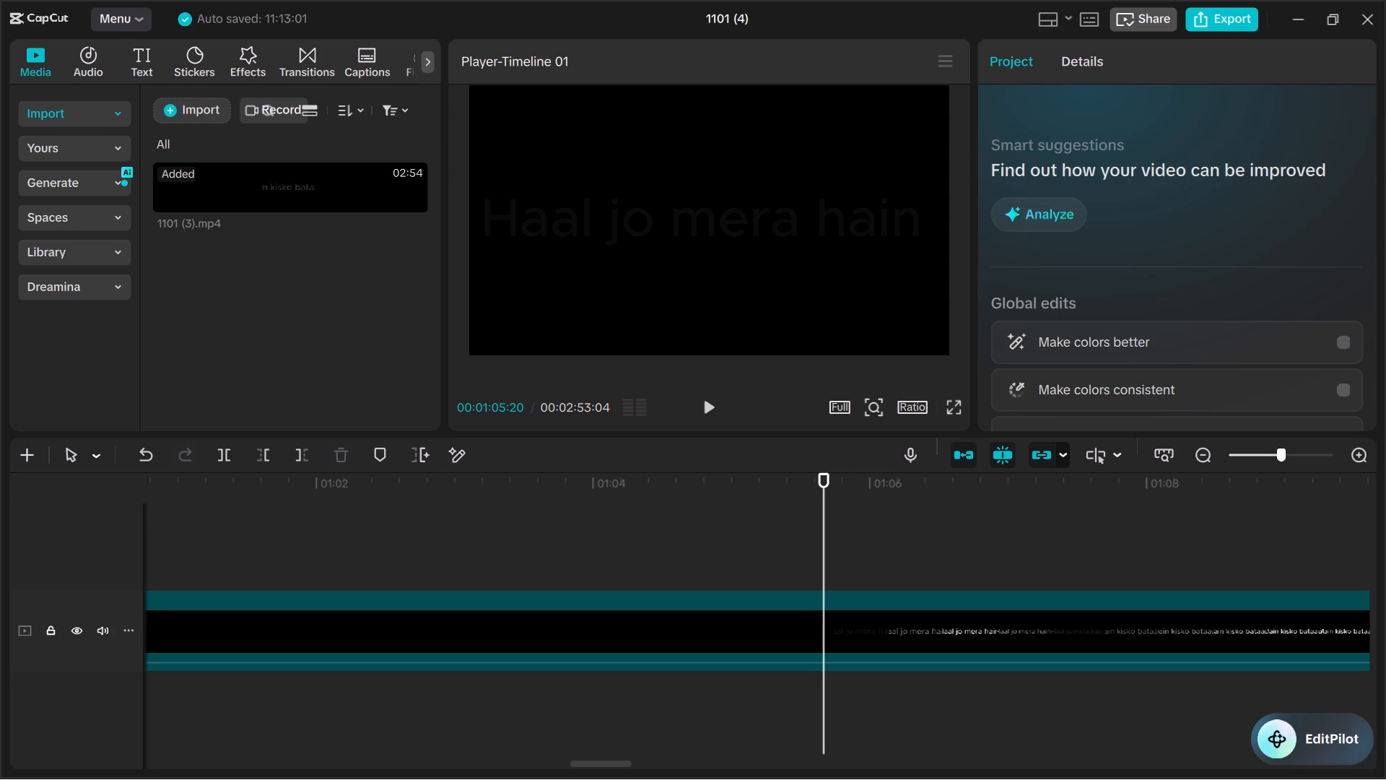
pyautogui.keyDown('ctrl'); pyautogui.scroll(9, 811, 518); pyautogui.keyUp('ctrl')
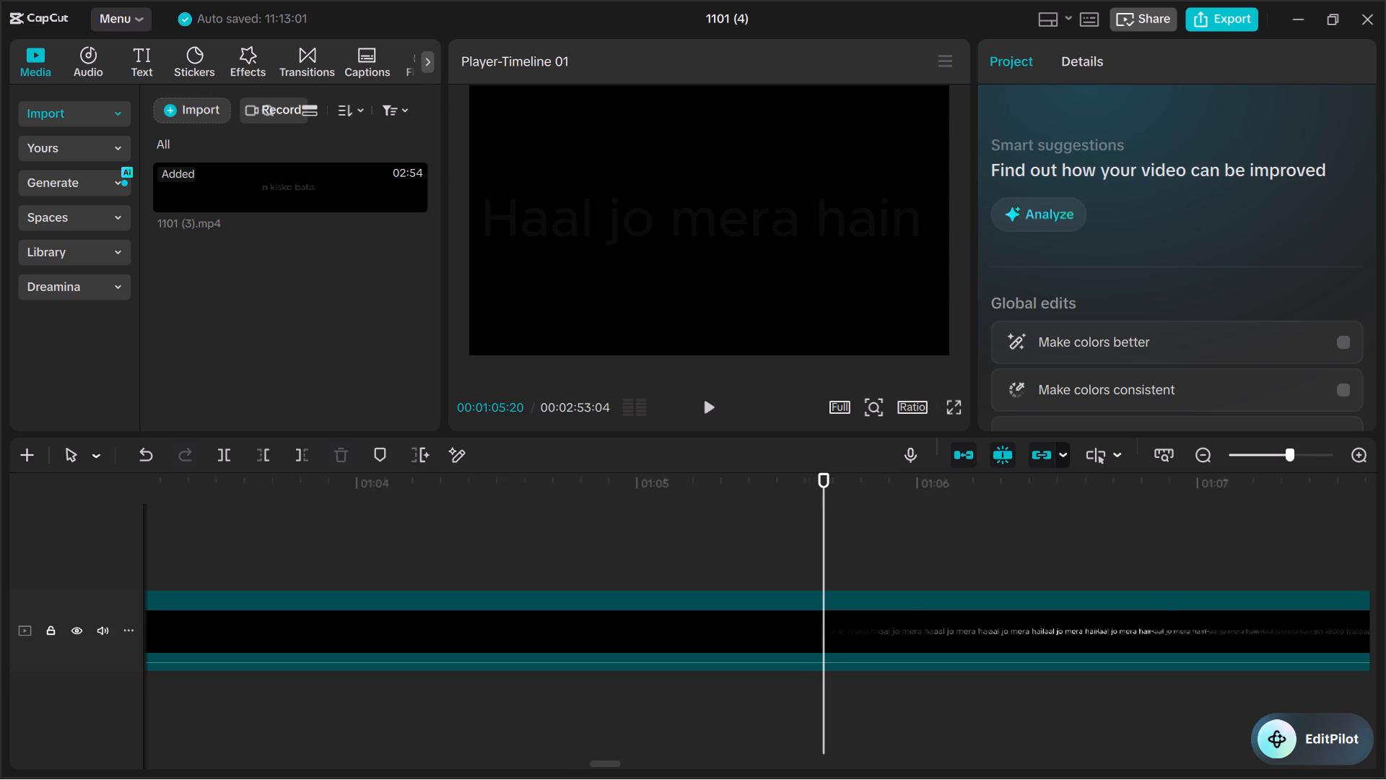
pyautogui.keyDown('ctrl'); pyautogui.scroll(16, 811, 518); pyautogui.keyUp('ctrl')
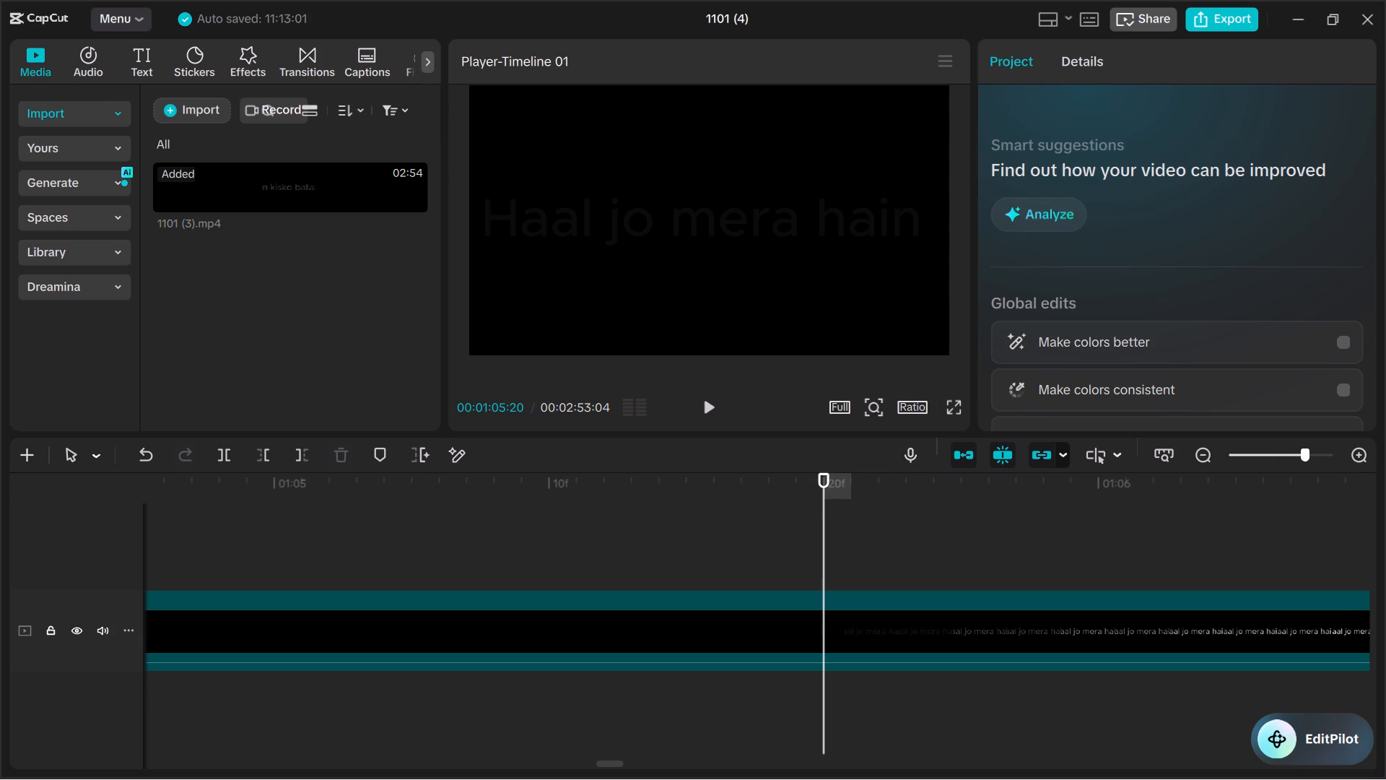
pyautogui.moveTo(825, 524); pyautogui.dragTo(824, 524)
pyautogui.moveTo(824, 524); pyautogui.dragTo(806, 524)
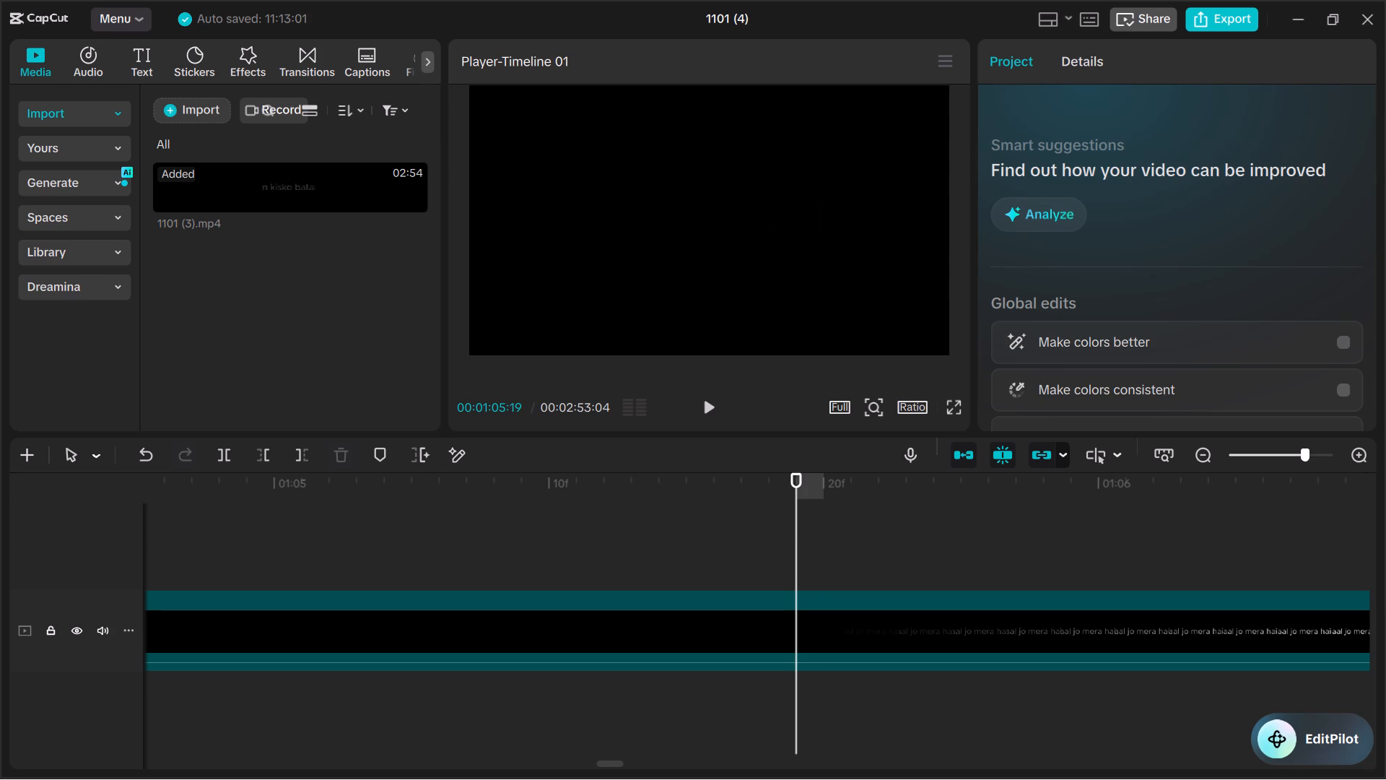
pyautogui.click(380, 456)
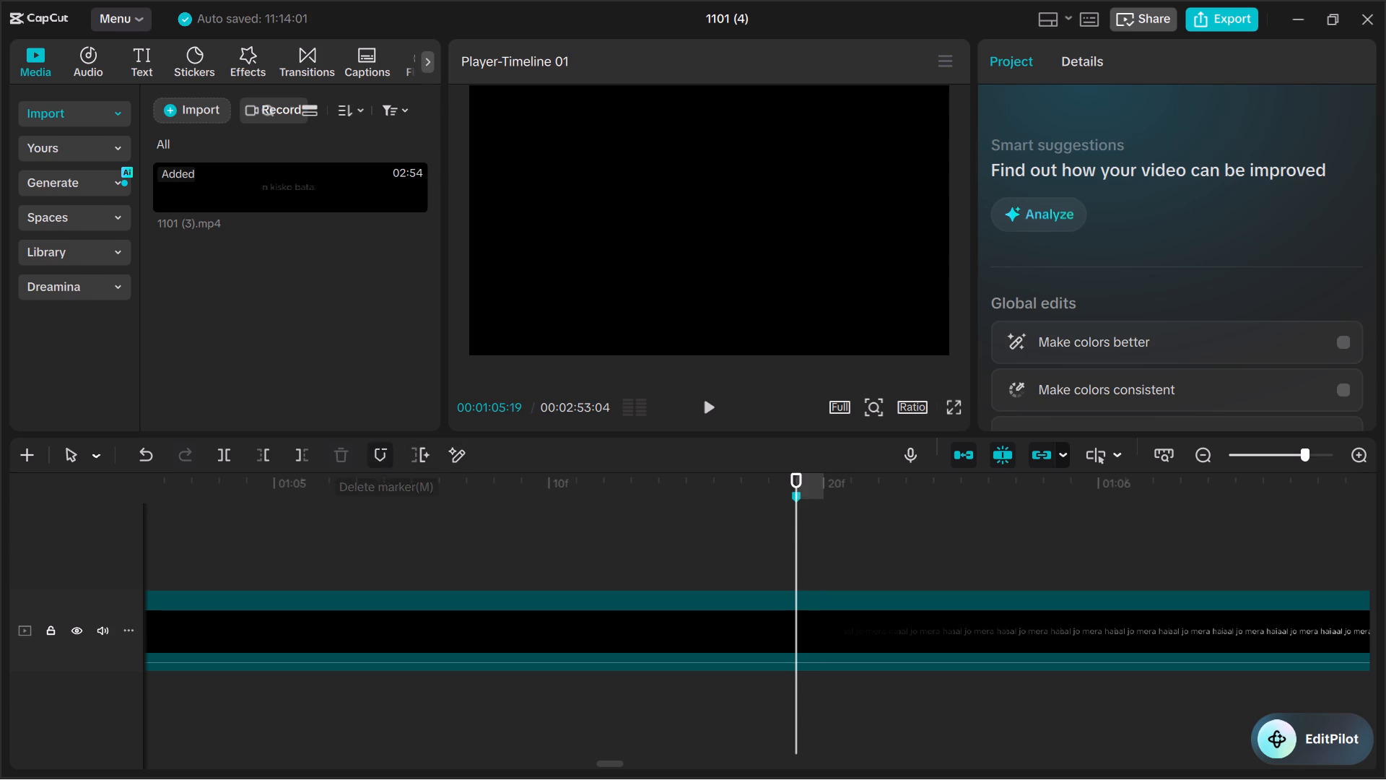
# Play on from the first marker and add a second marker at 00:01:06:02 during playback.
pyautogui.press('space')
pyautogui.click(380, 456)
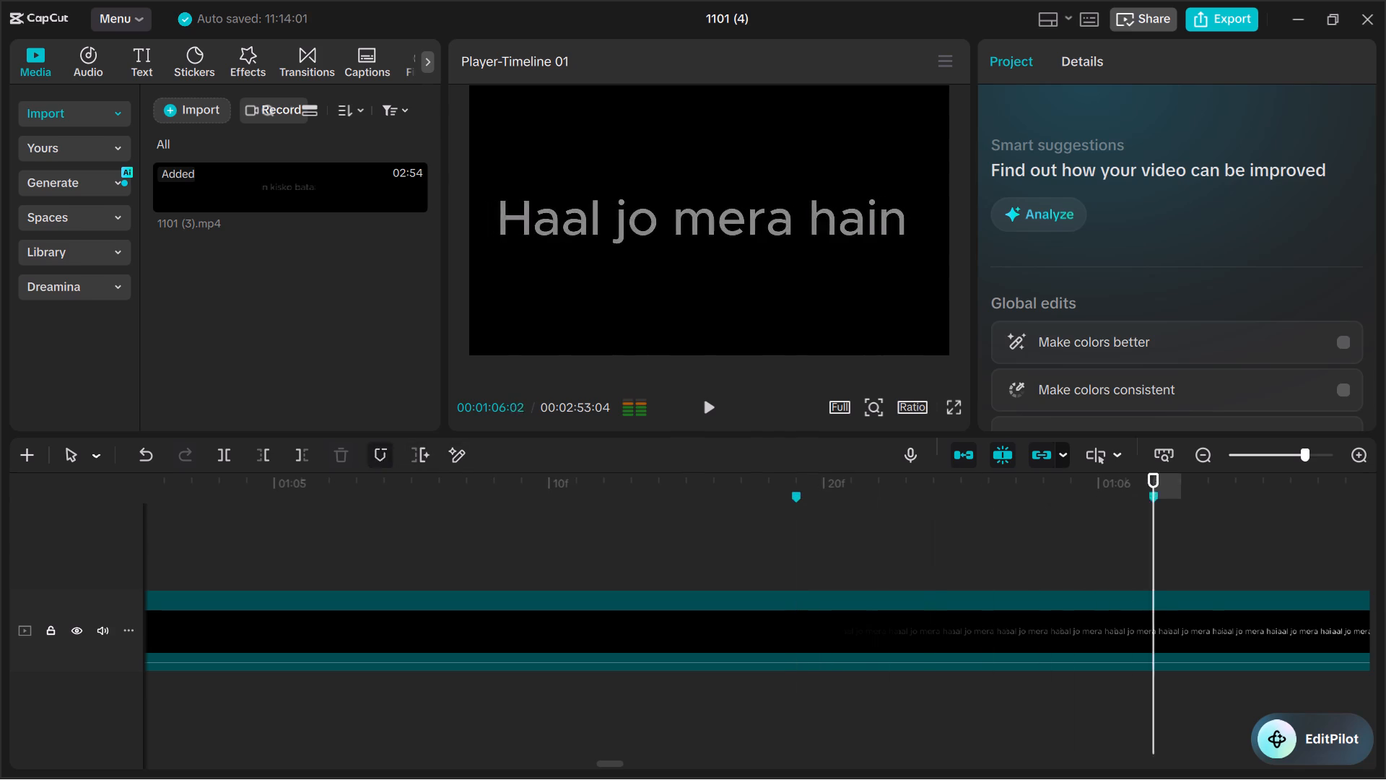
pyautogui.press('space')
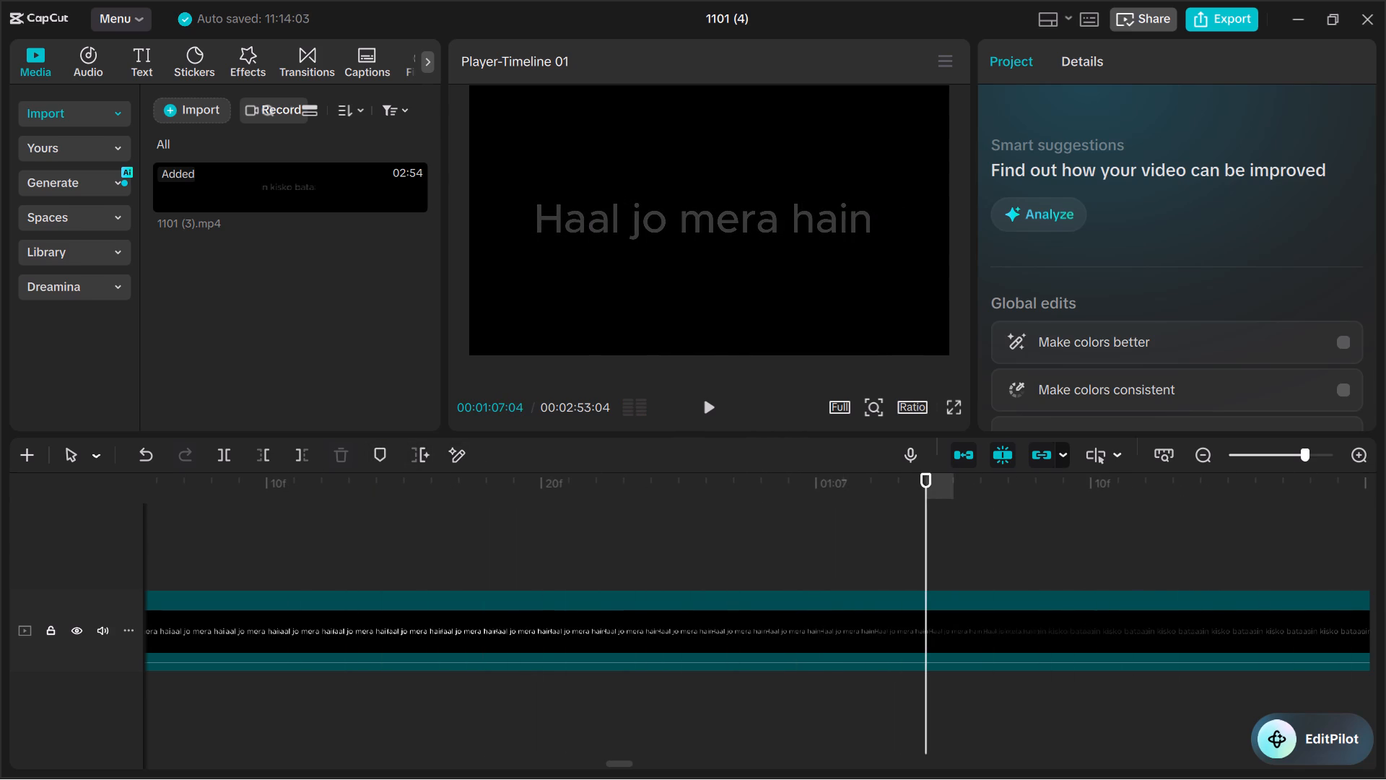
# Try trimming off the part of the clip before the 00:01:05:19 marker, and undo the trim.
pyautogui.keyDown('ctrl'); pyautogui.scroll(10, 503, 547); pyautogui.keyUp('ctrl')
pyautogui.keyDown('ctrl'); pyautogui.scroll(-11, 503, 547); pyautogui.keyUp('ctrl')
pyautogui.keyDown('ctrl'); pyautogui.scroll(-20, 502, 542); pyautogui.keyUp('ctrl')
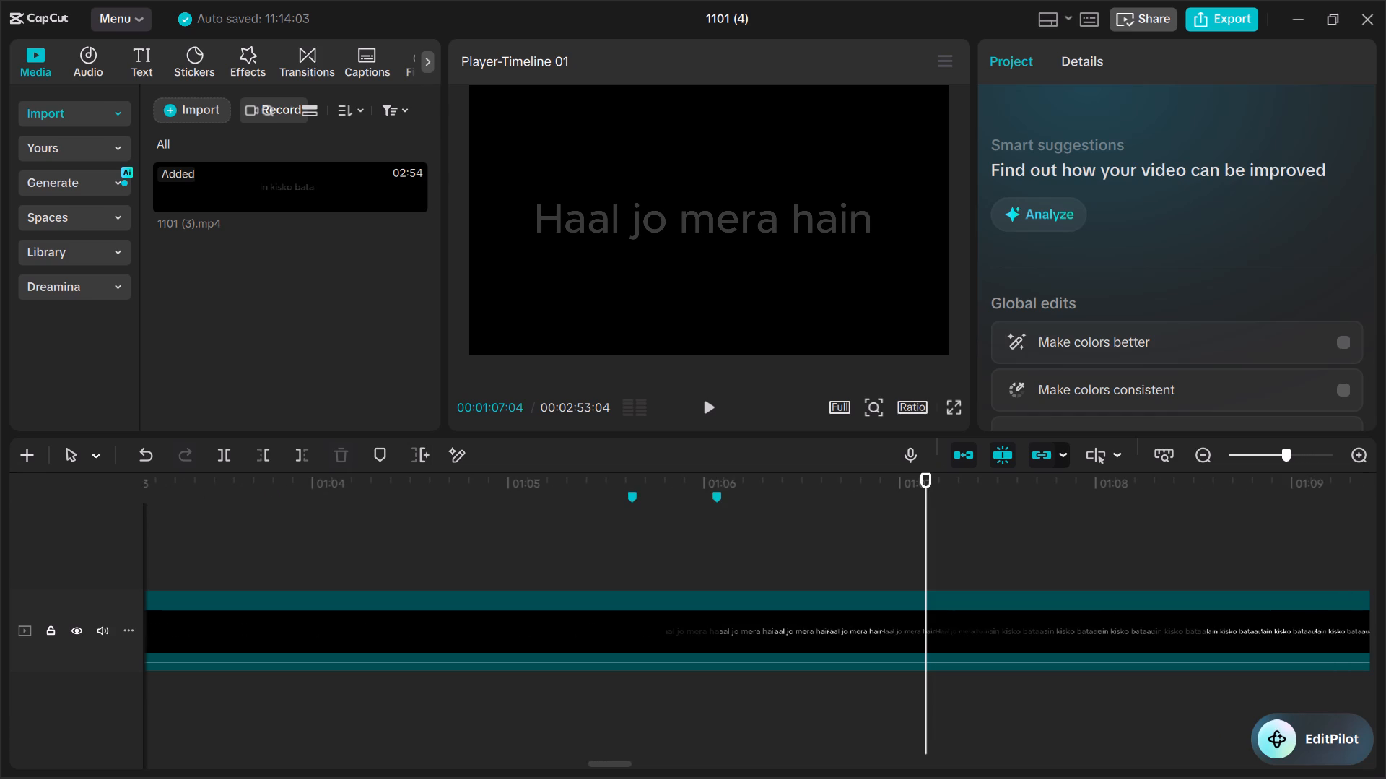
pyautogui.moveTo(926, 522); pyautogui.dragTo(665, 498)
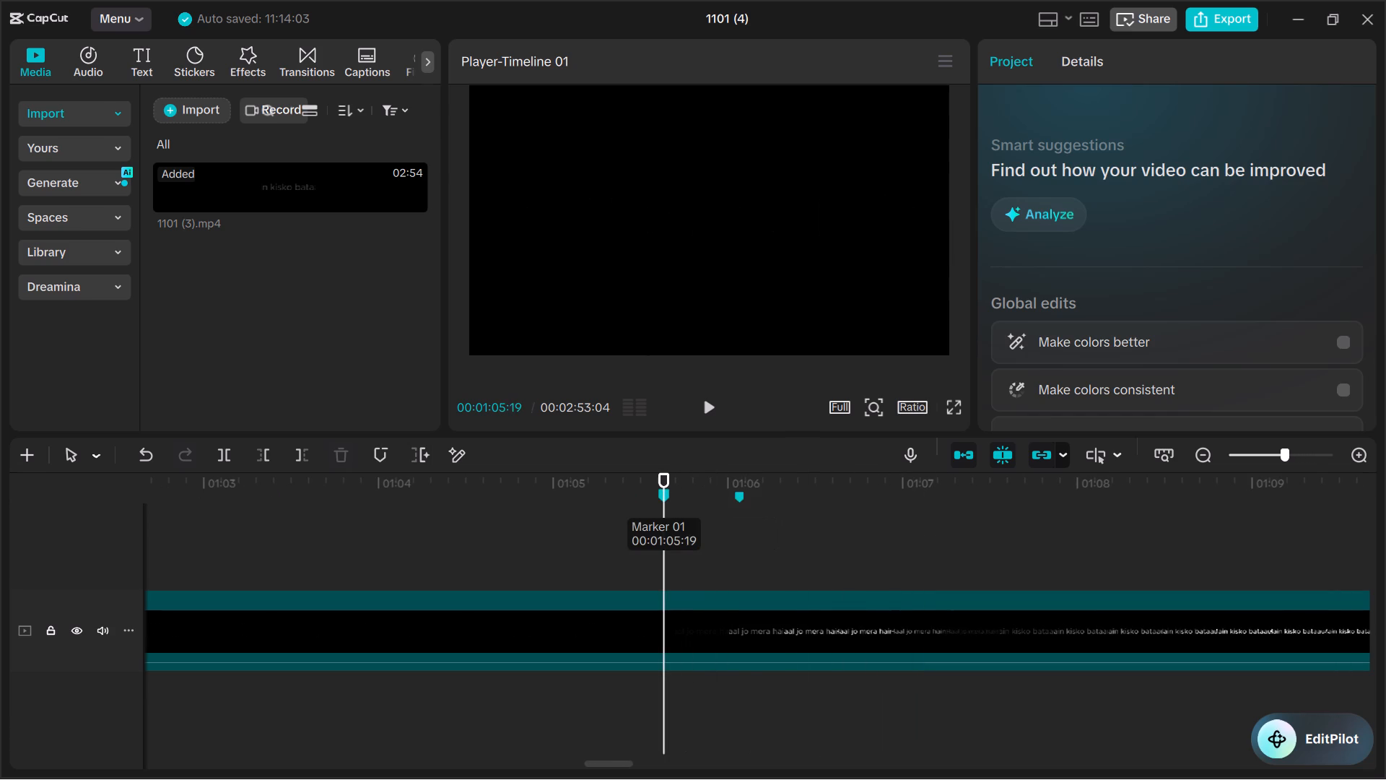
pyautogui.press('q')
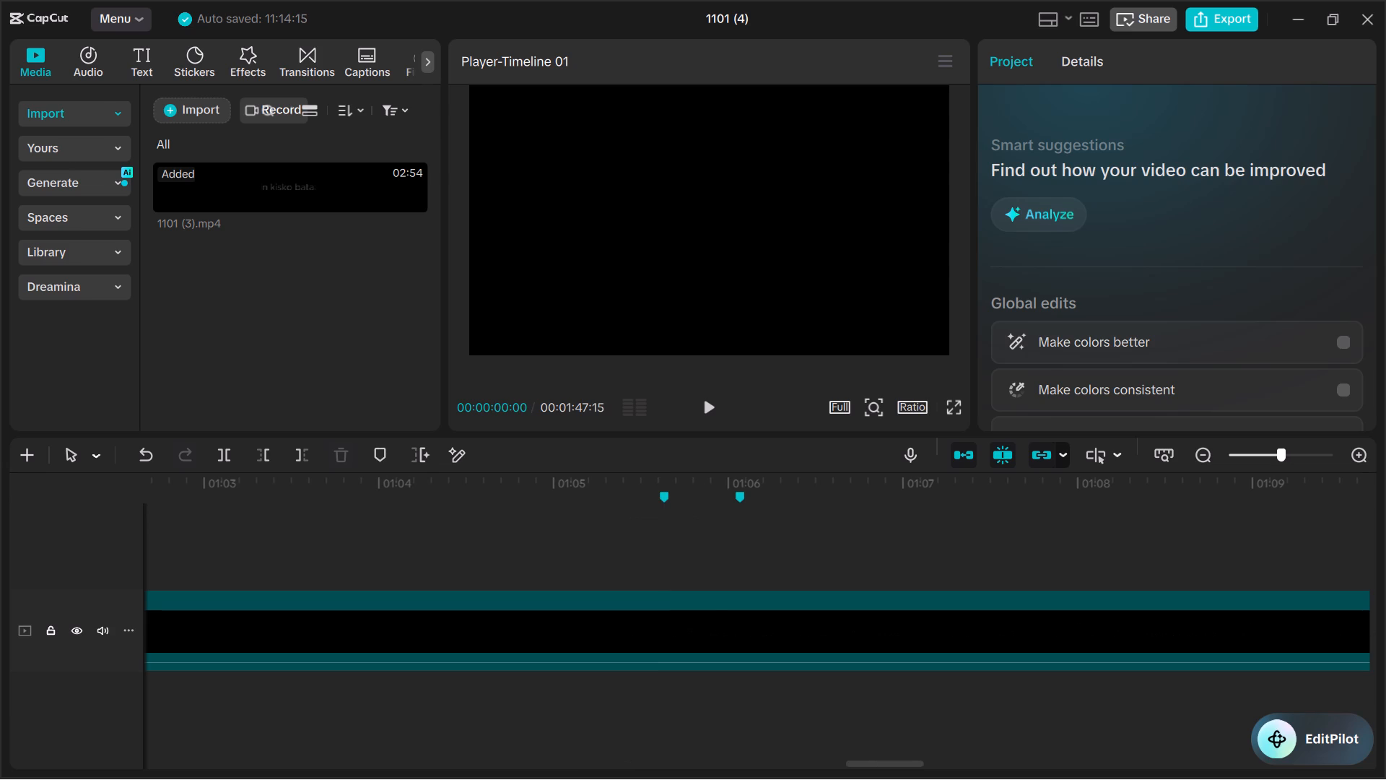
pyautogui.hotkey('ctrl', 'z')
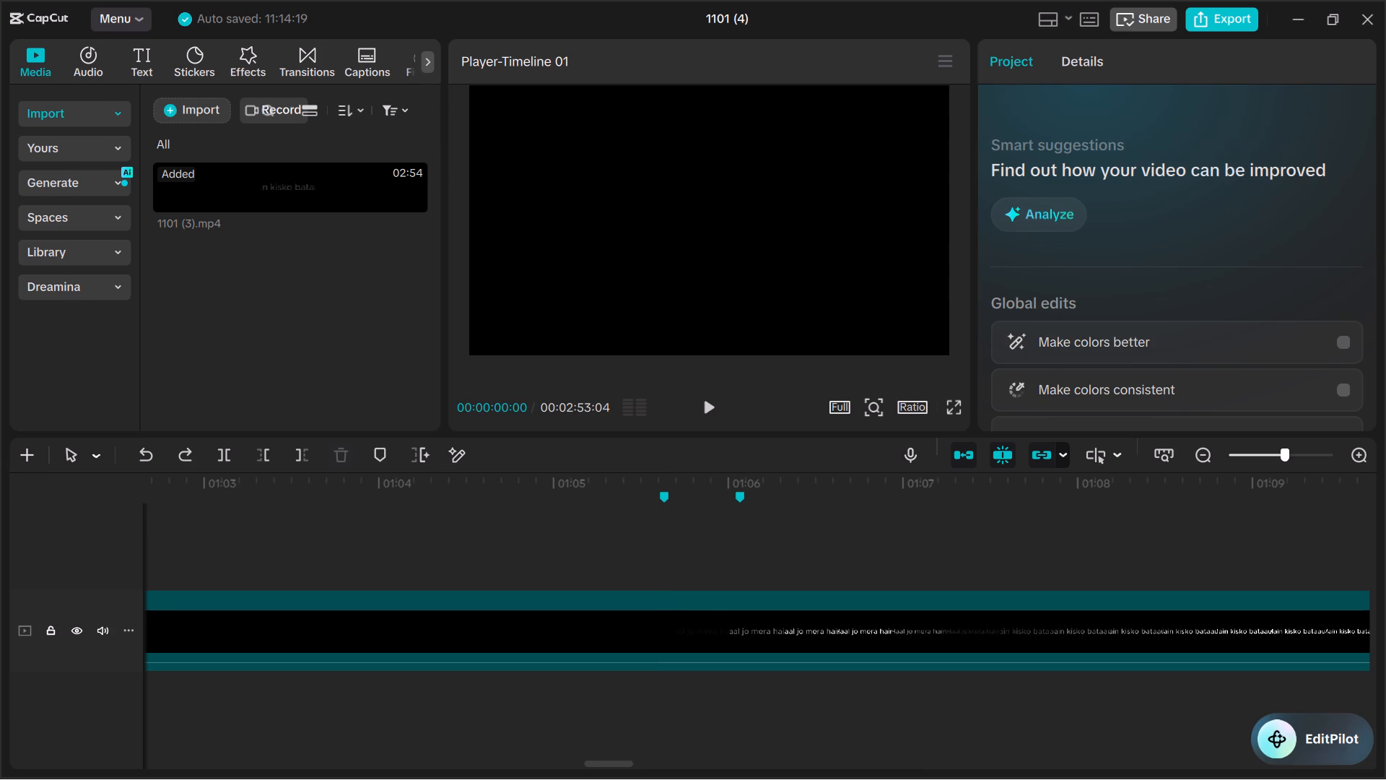
# Trim off the part of the 1101 (3).mp4 clip before the marker at 00:01:05:19.
pyautogui.click(712, 533)
pyautogui.click(663, 500)
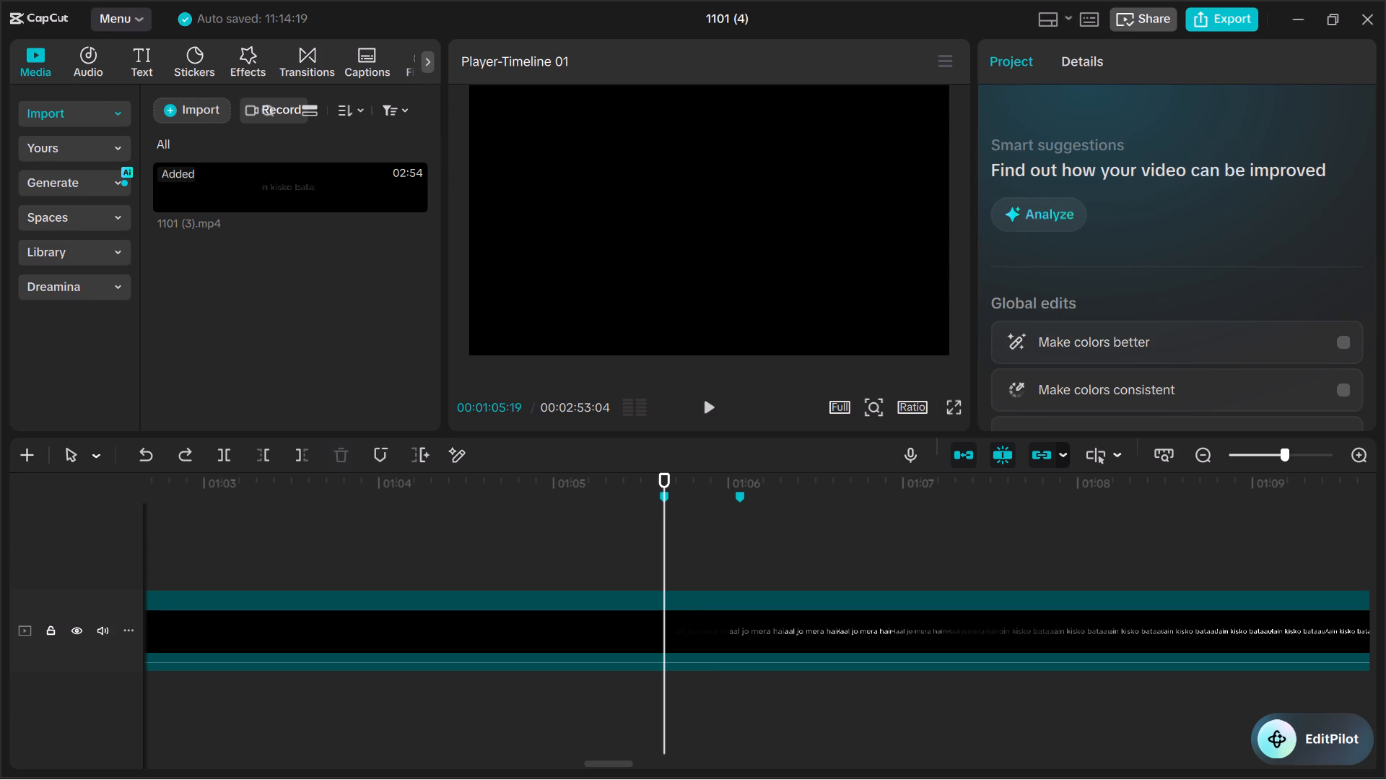
pyautogui.click(632, 623)
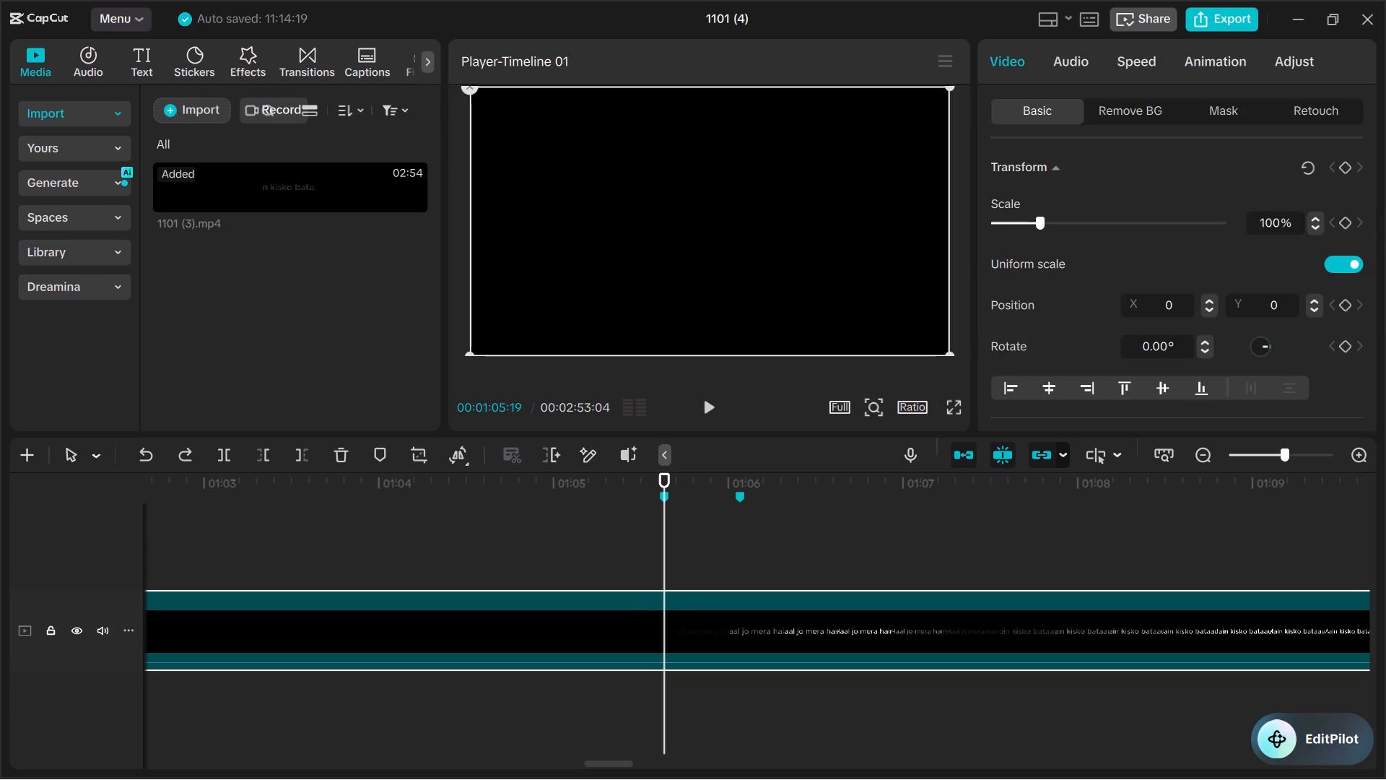
pyautogui.press('q')
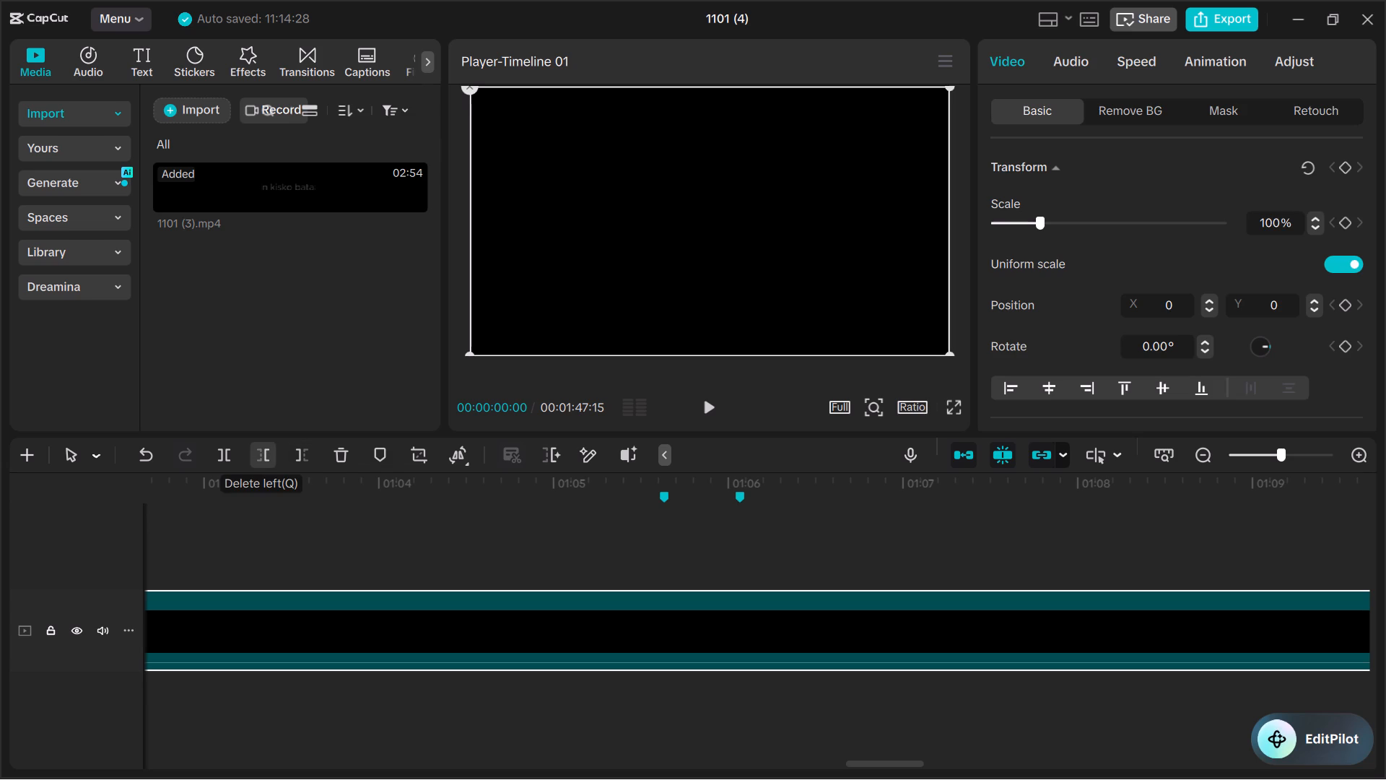
# Find where the "jaata hai....... >>" lyric fades out and cut off everything in the clip after 00:00:14:00.
pyautogui.scroll(-1, 694, 587)
pyautogui.scroll(-20, 699, 587)
pyautogui.scroll(-7, 699, 587)
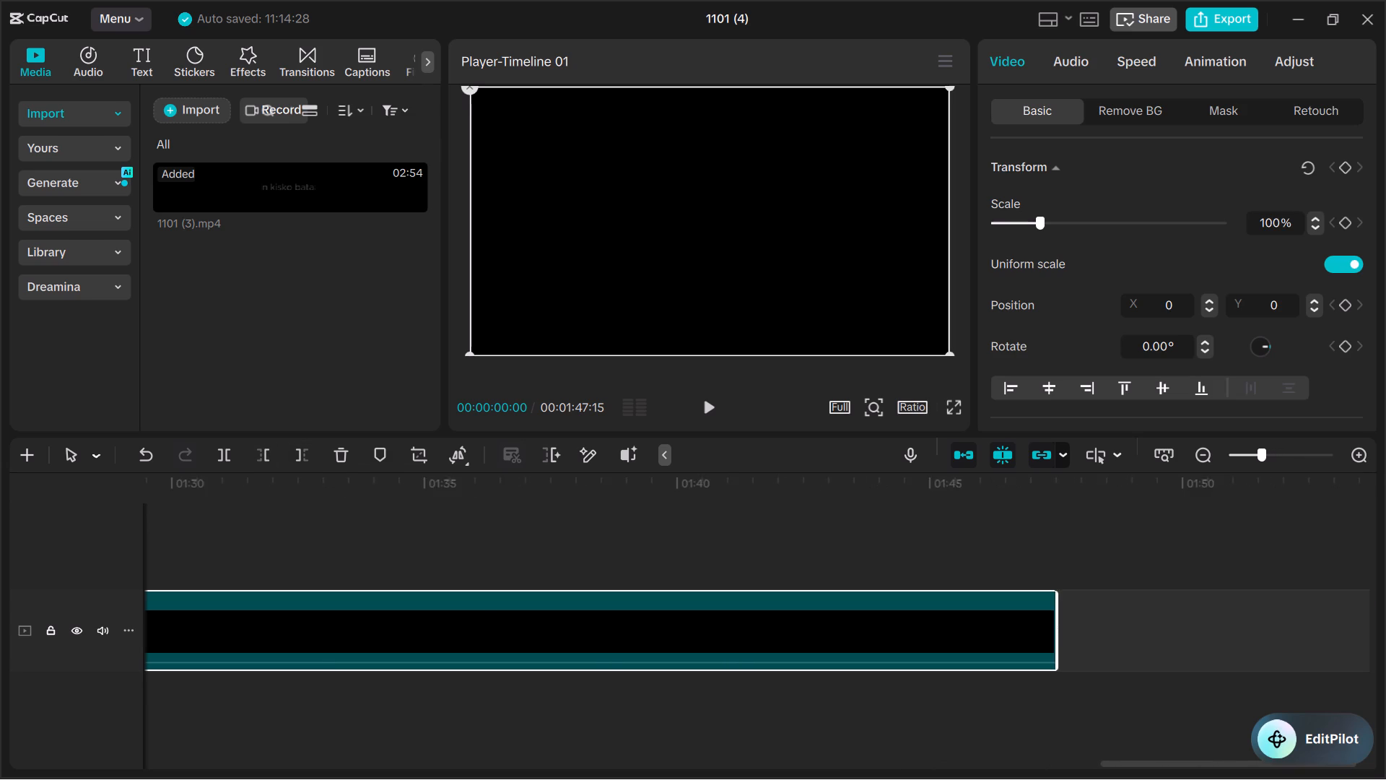
pyautogui.scroll(-20, 694, 576)
pyautogui.scroll(-5, 694, 576)
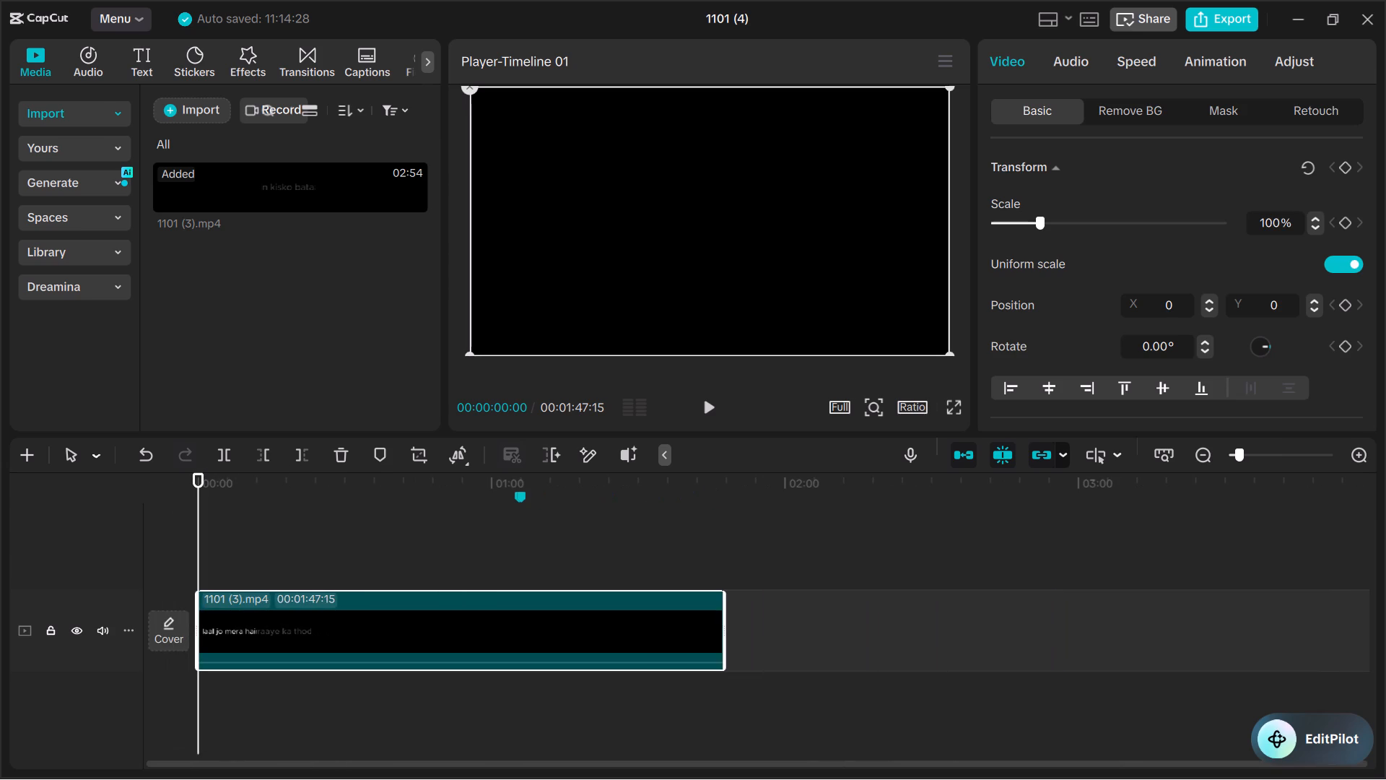
pyautogui.press('space')
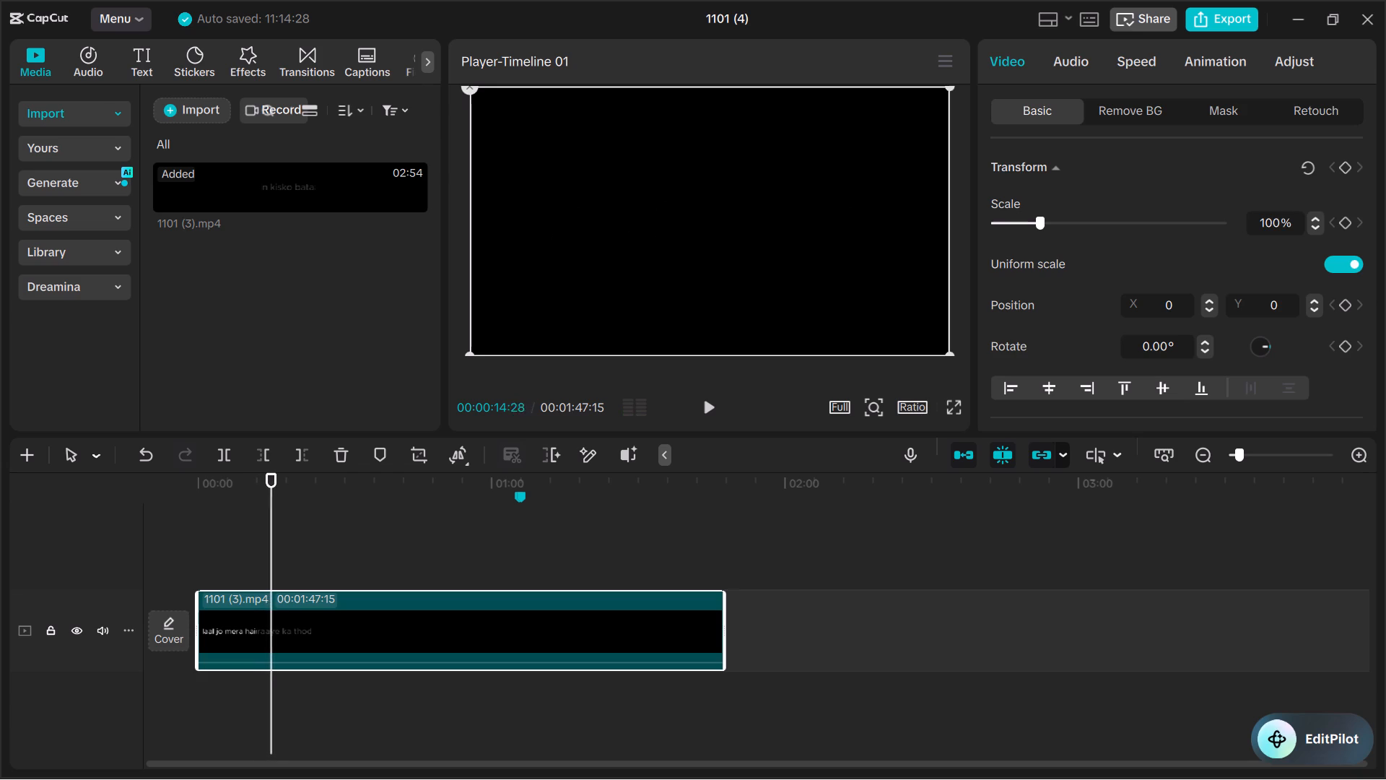
pyautogui.moveTo(277, 519); pyautogui.dragTo(268, 519)
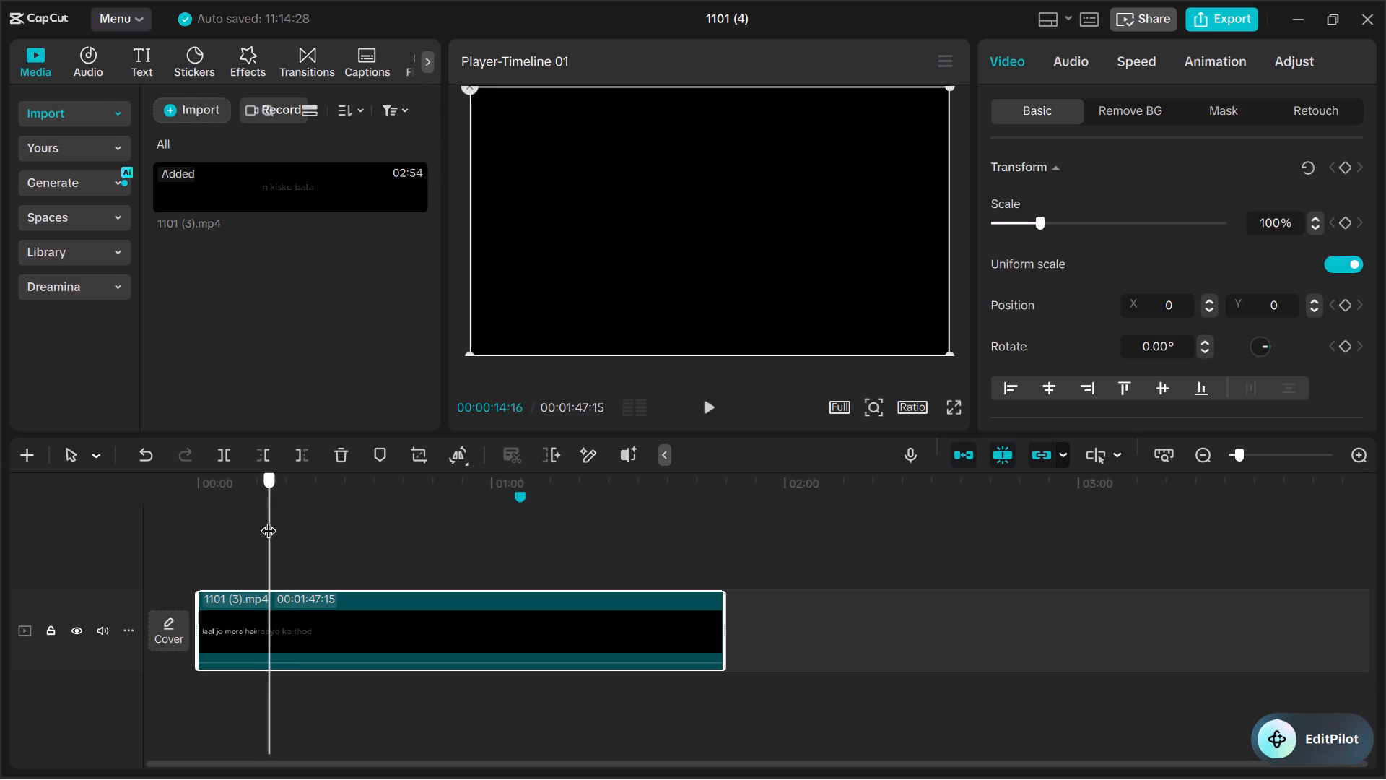
pyautogui.moveTo(268, 519); pyautogui.dragTo(253, 519)
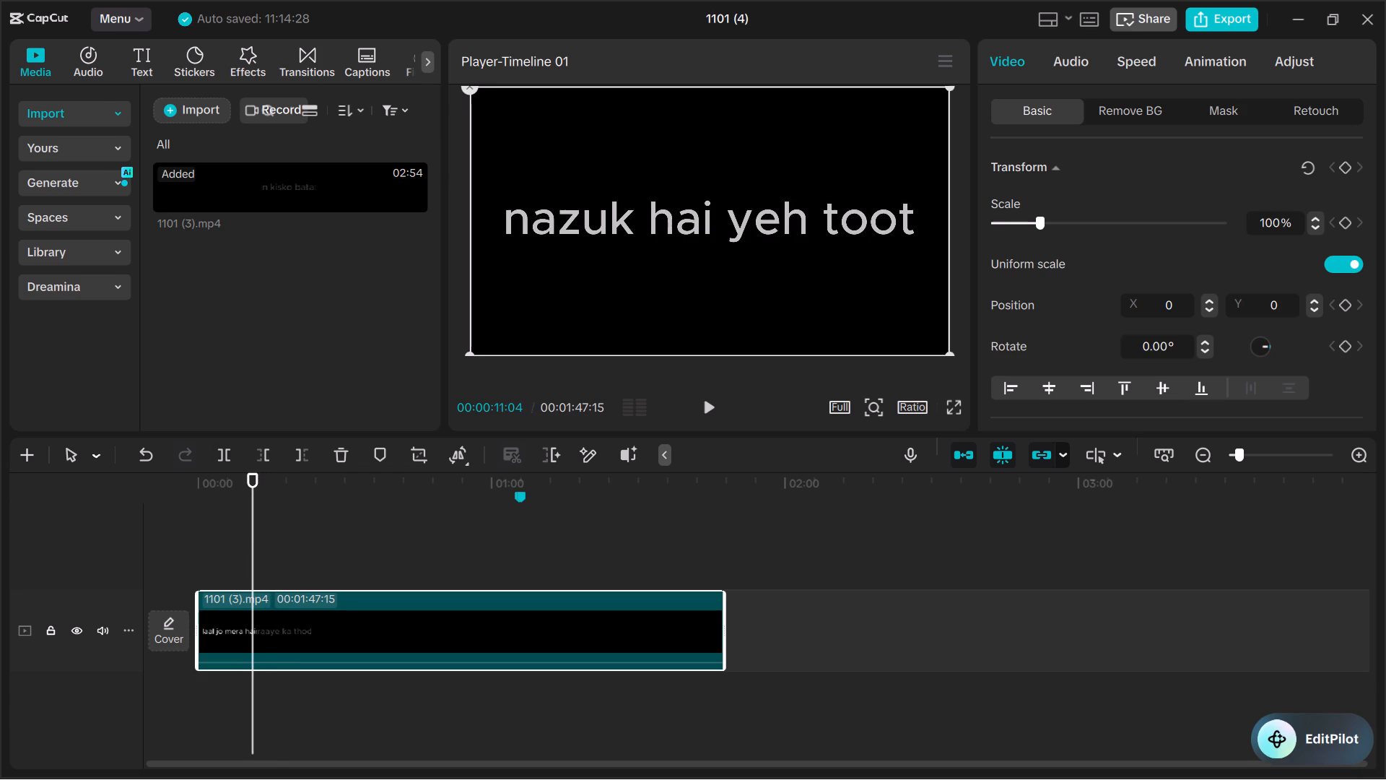
pyautogui.press('space')
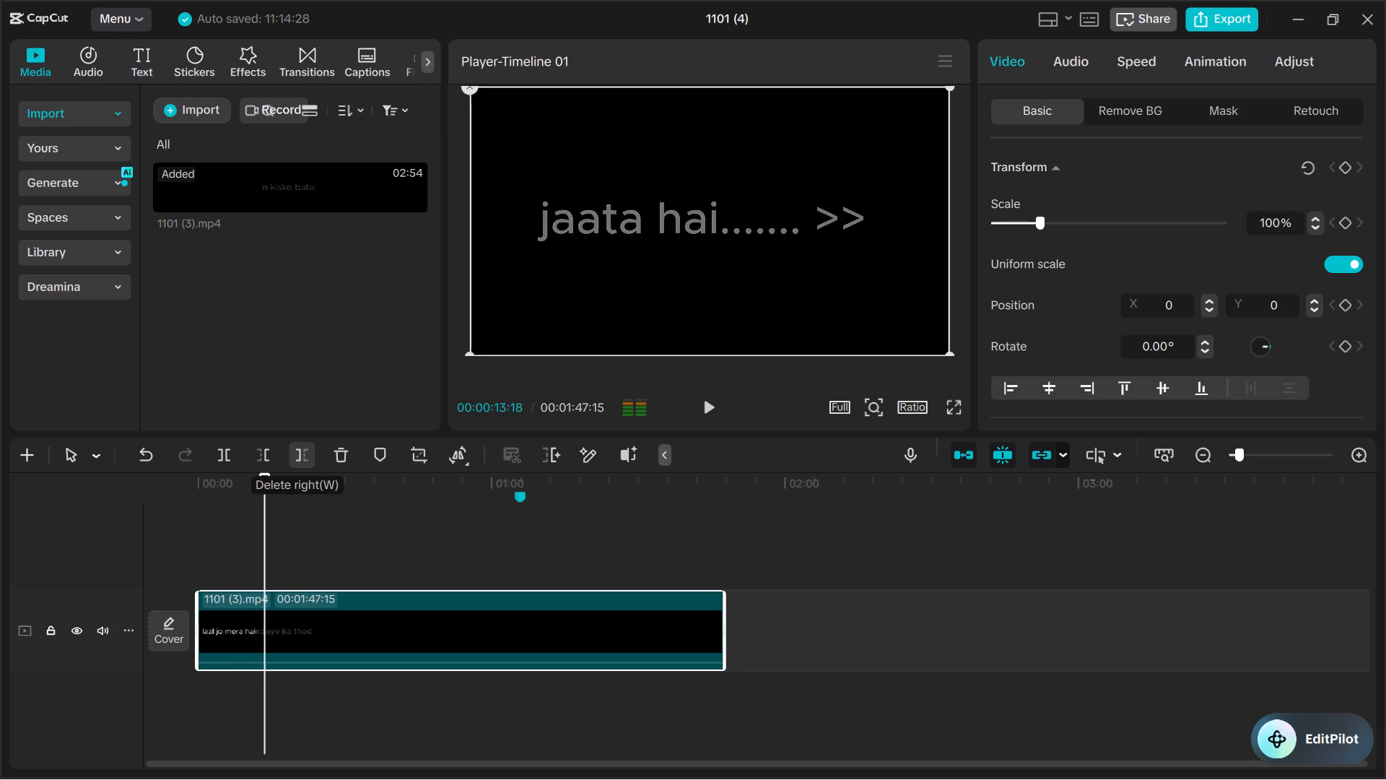
pyautogui.click(297, 454)
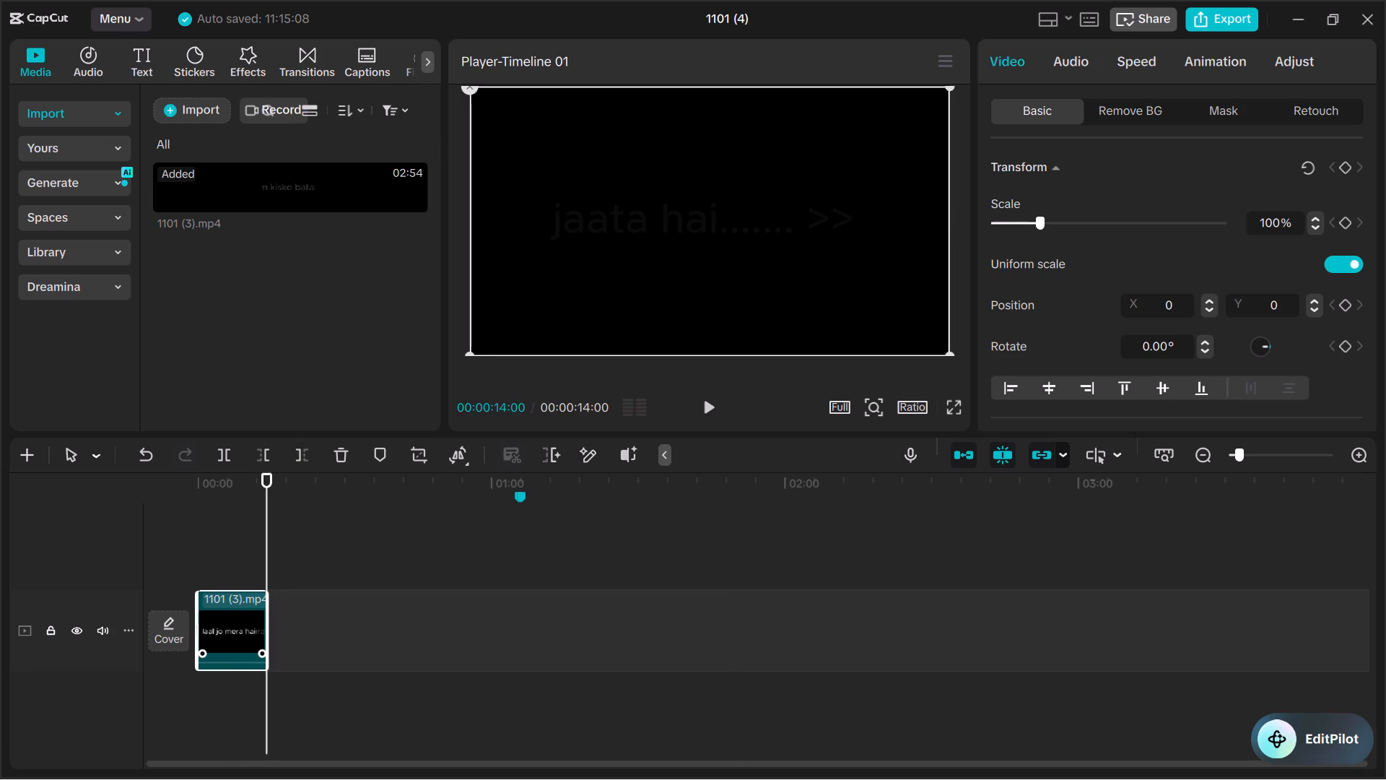
# Play the trimmed lyric clip through from its start to check both cuts.
pyautogui.moveTo(270, 546); pyautogui.dragTo(102, 504)
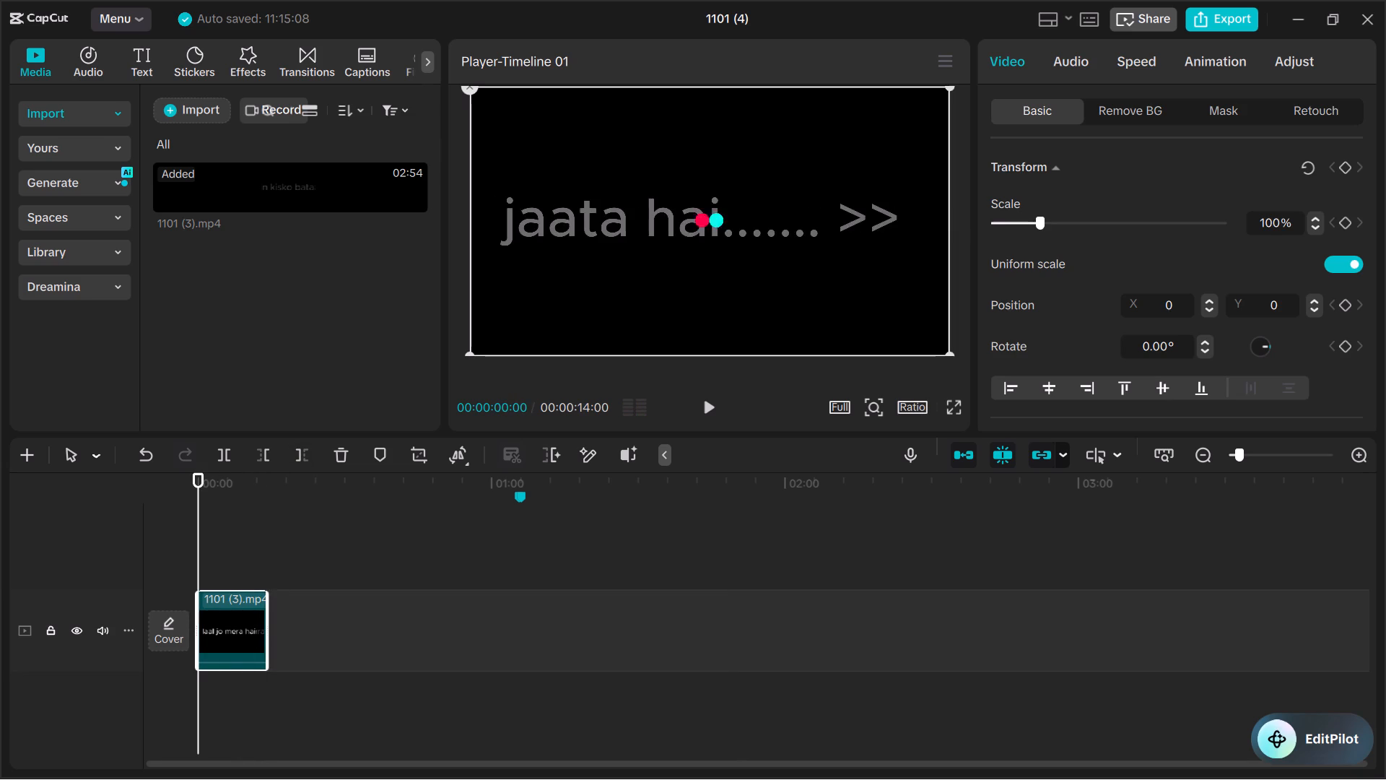
pyautogui.press('space')
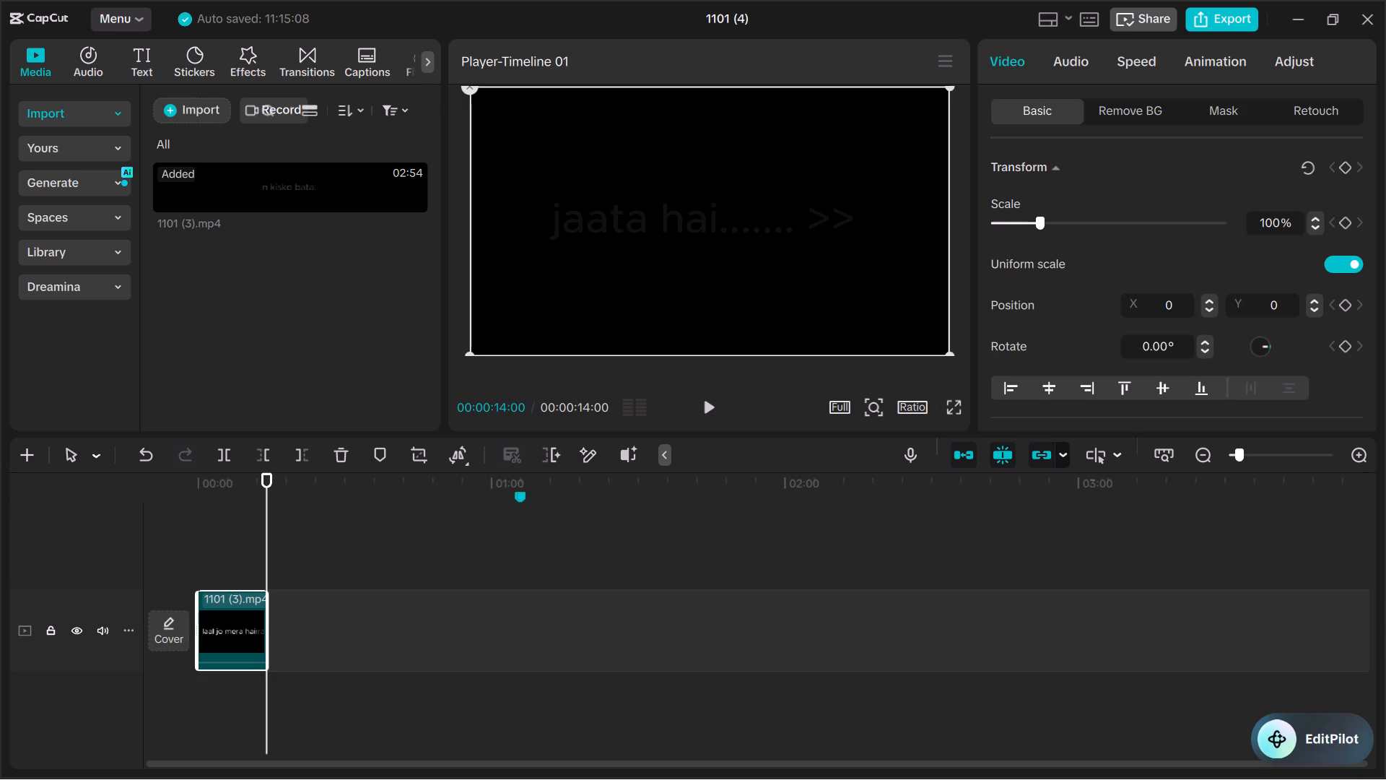
# Export the trimmed lyric video as 1101 (4), a 2K H.264 mp4 at 30fps, without sharing it.
pyautogui.click(1227, 19)
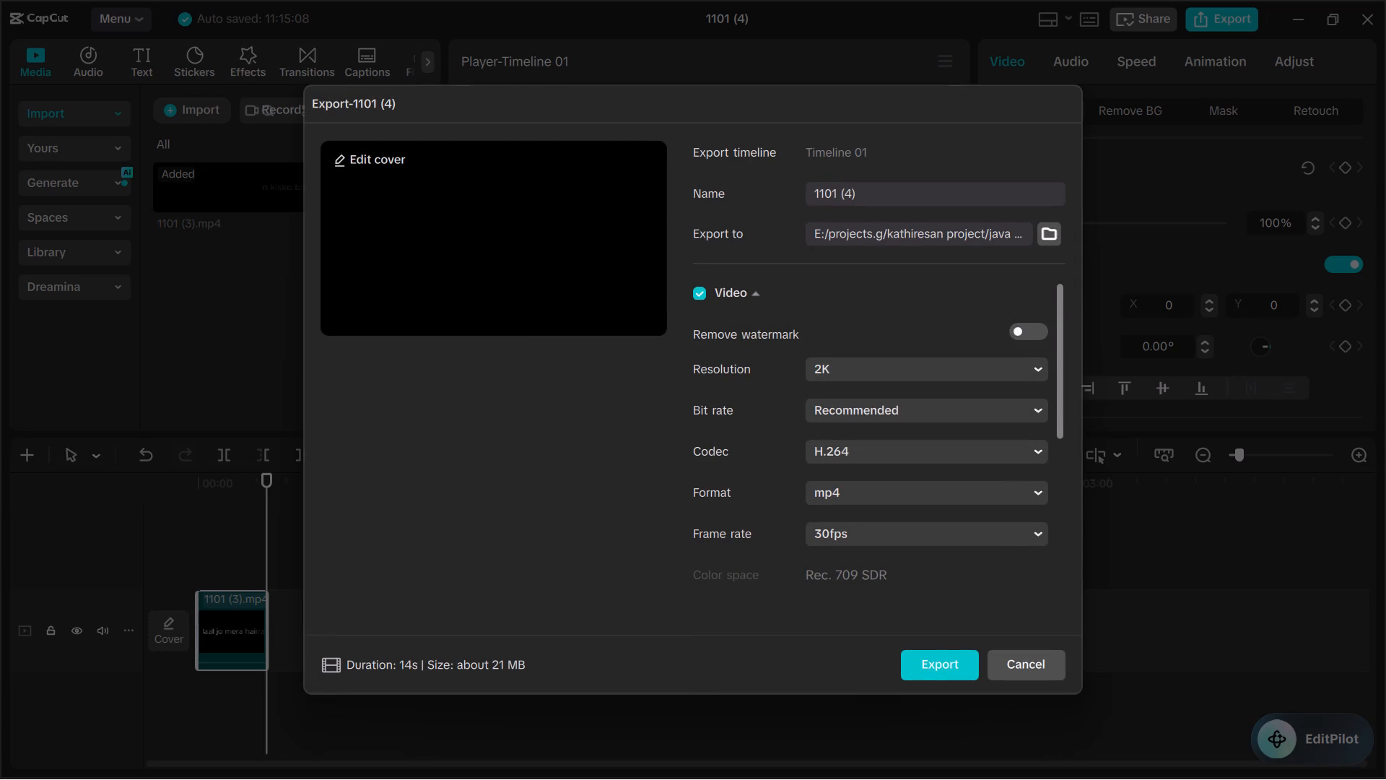
pyautogui.click(921, 662)
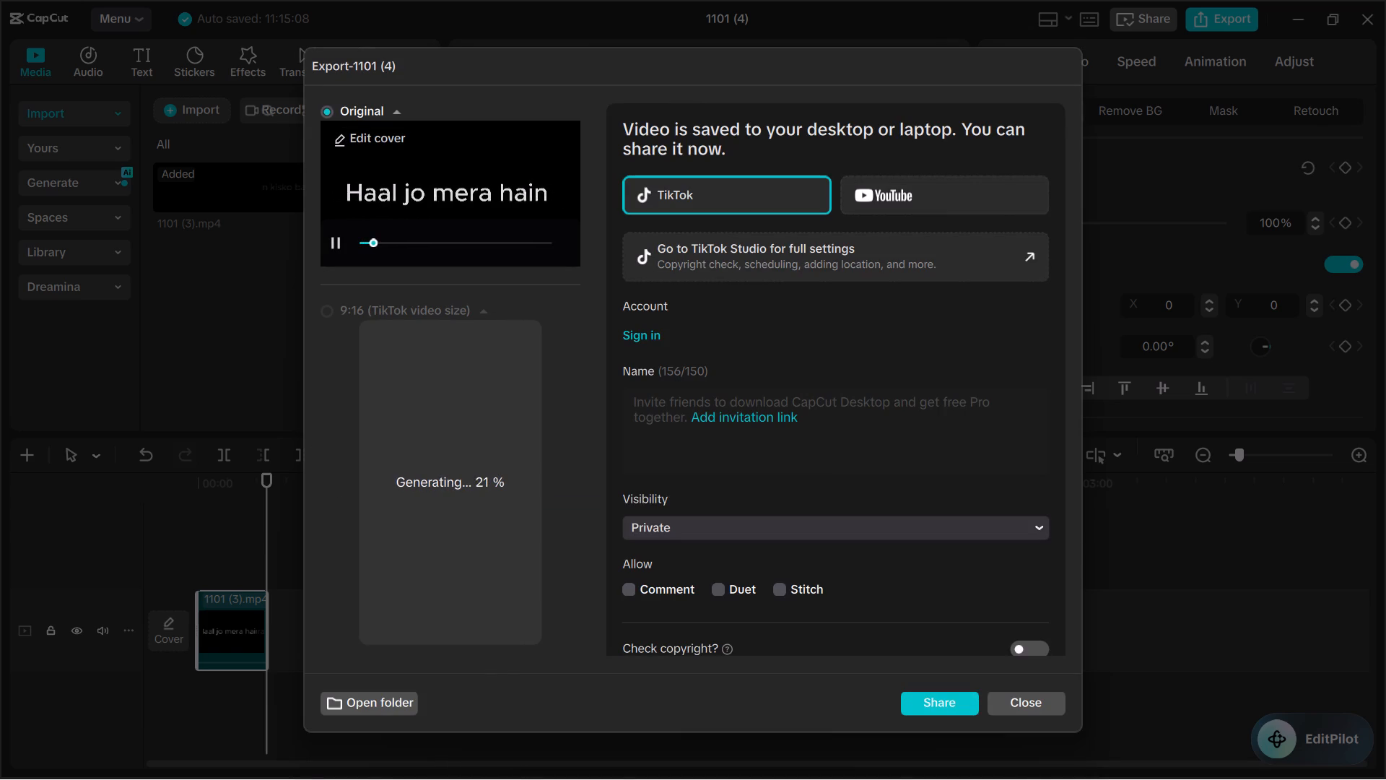
pyautogui.click(1037, 702)
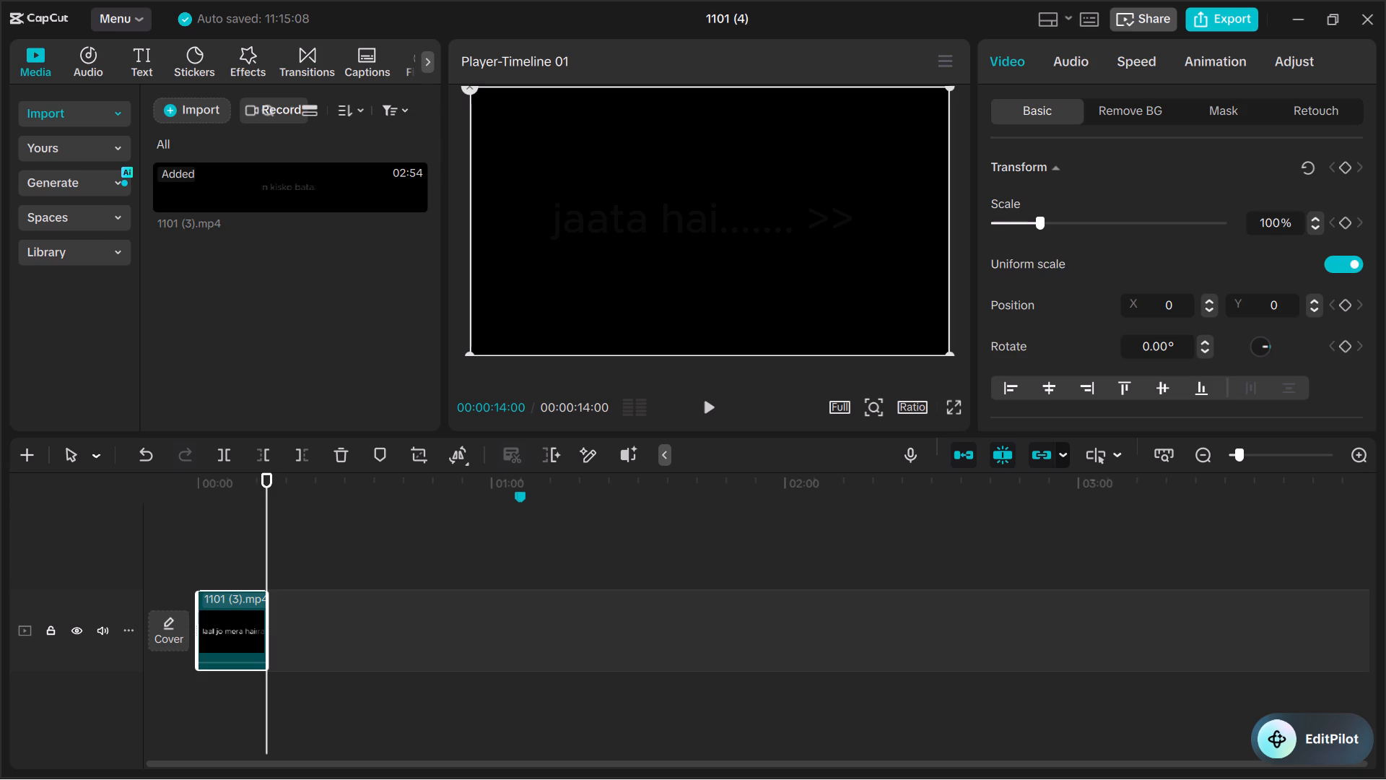
# Return to the CapCut home page and open the project 1101 (2).
pyautogui.click(120, 14)
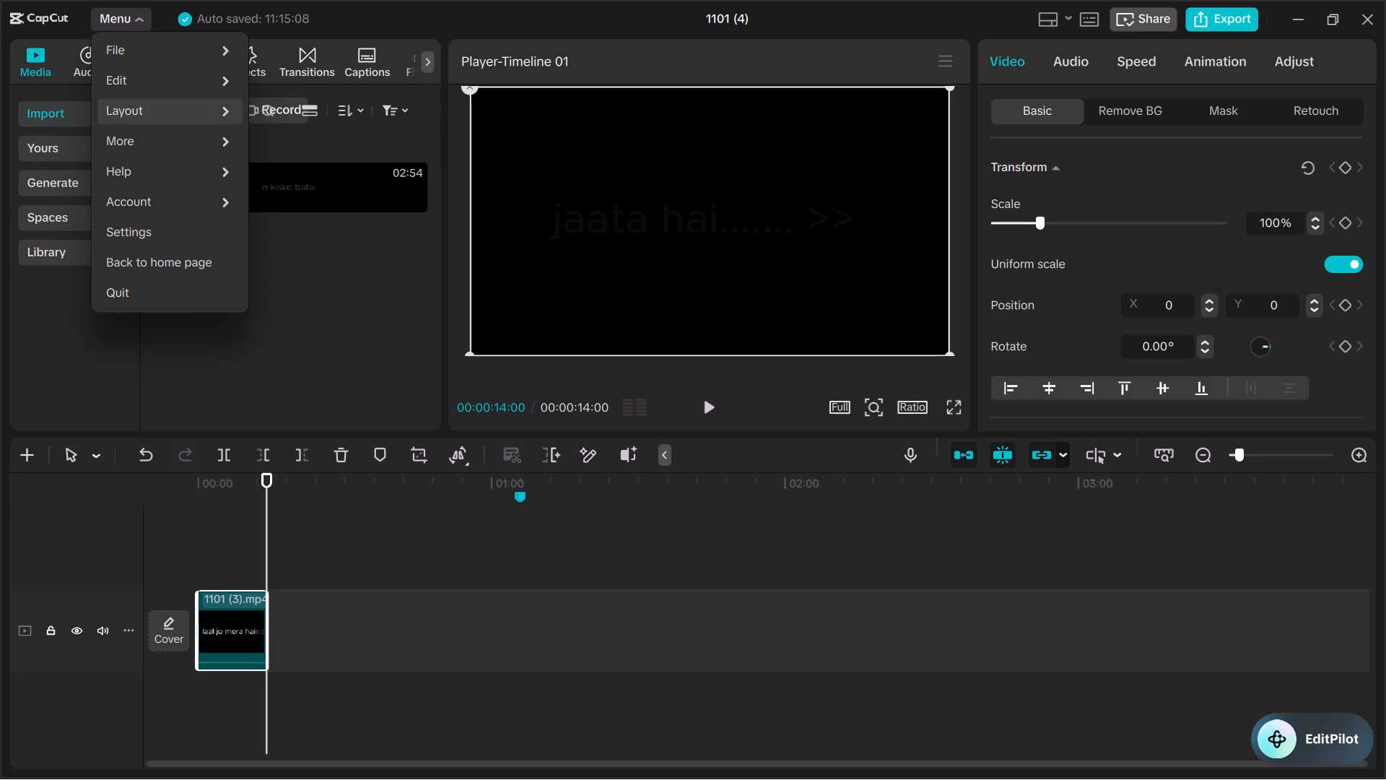
pyautogui.click(177, 270)
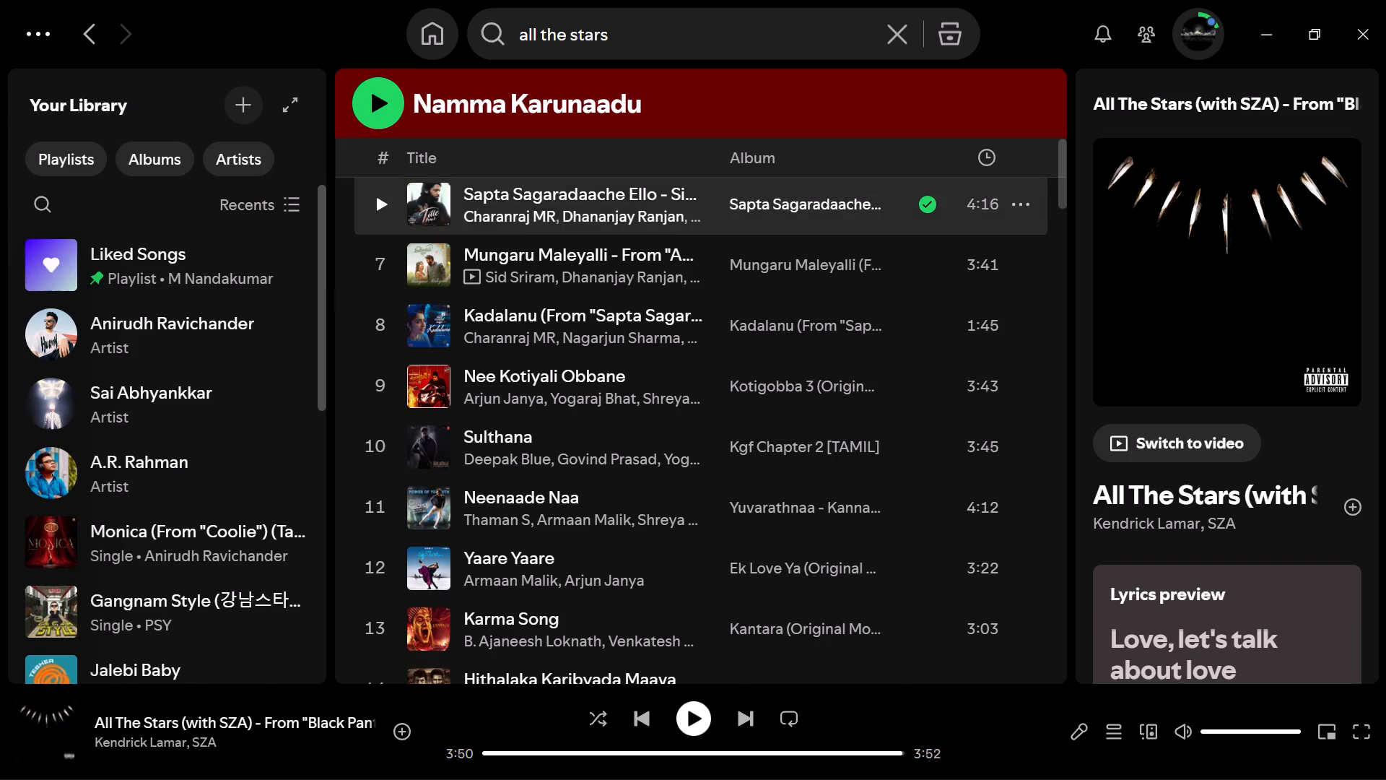
pyautogui.scroll(-5, 738, 369)
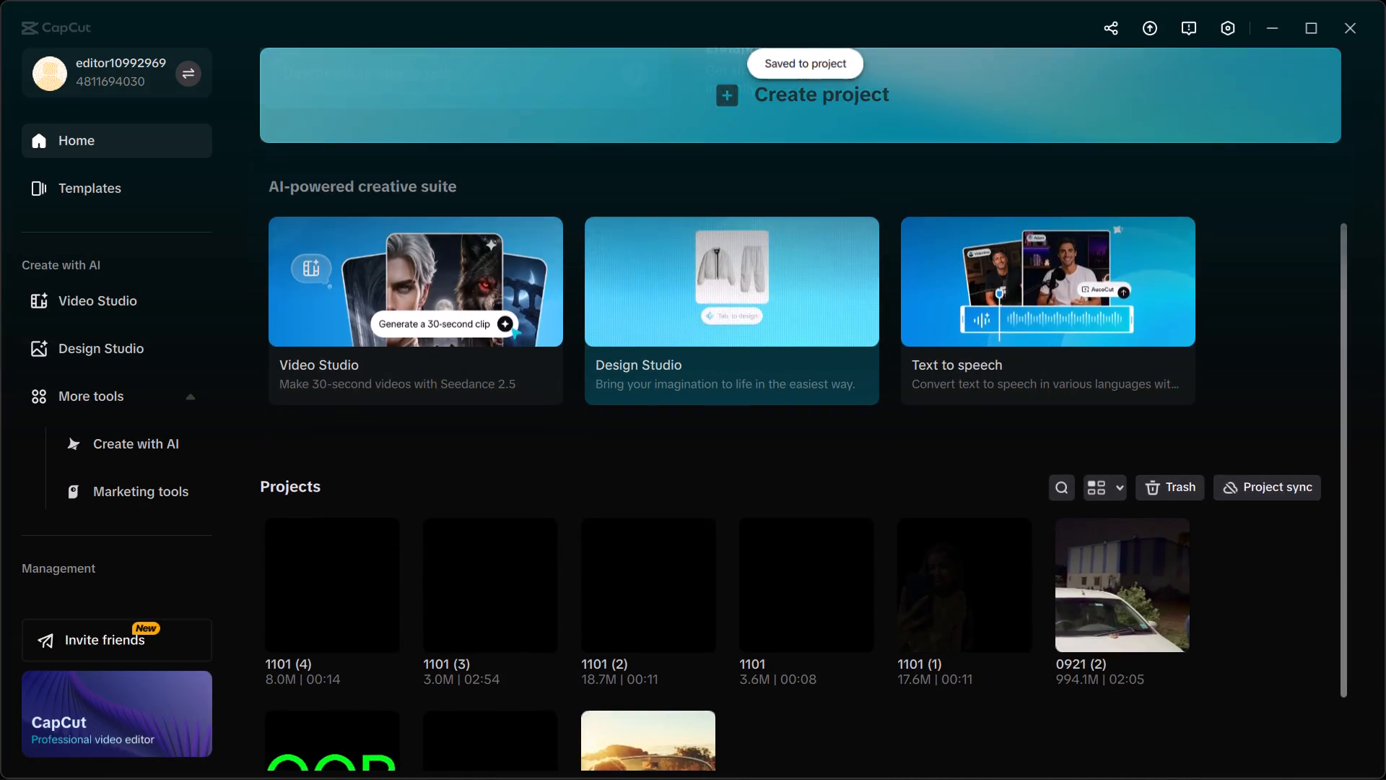
pyautogui.scroll(-5, 707, 362)
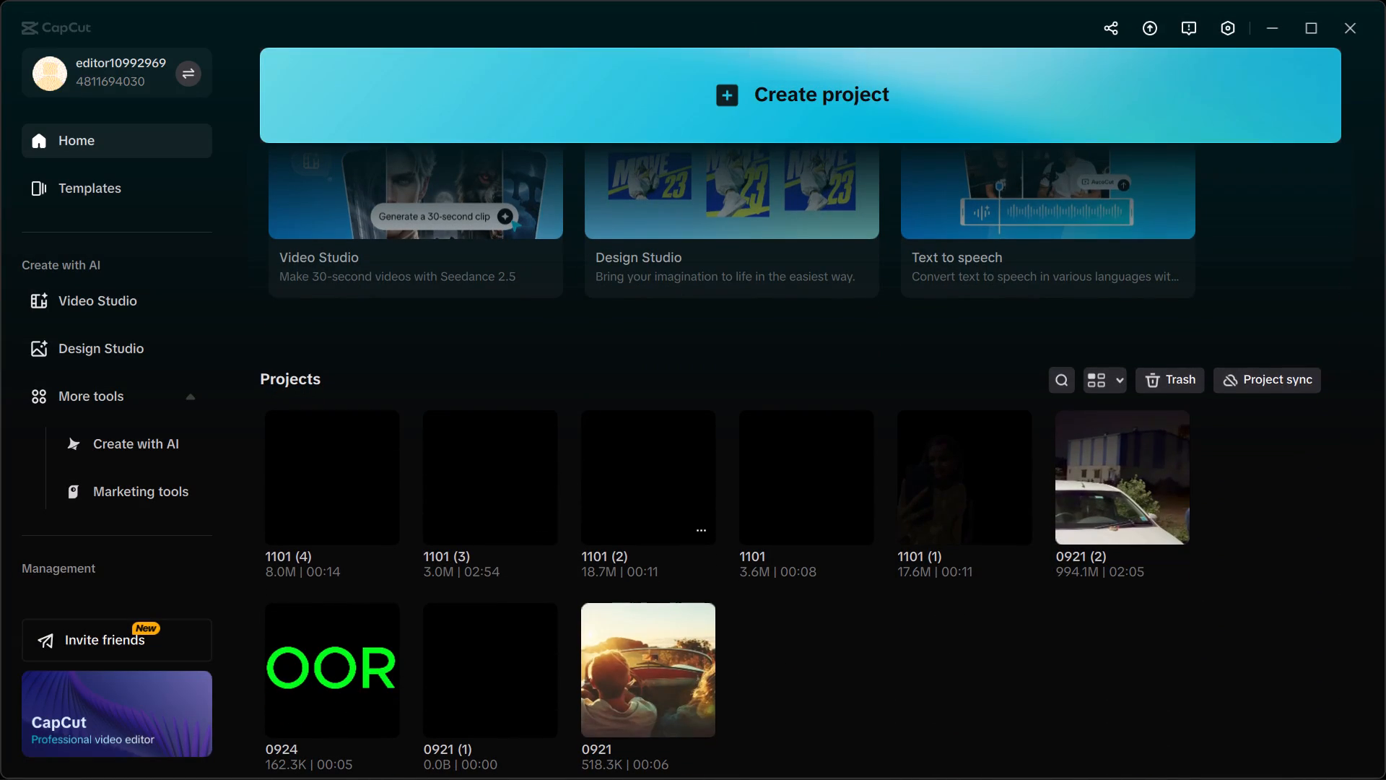
pyautogui.click(619, 452)
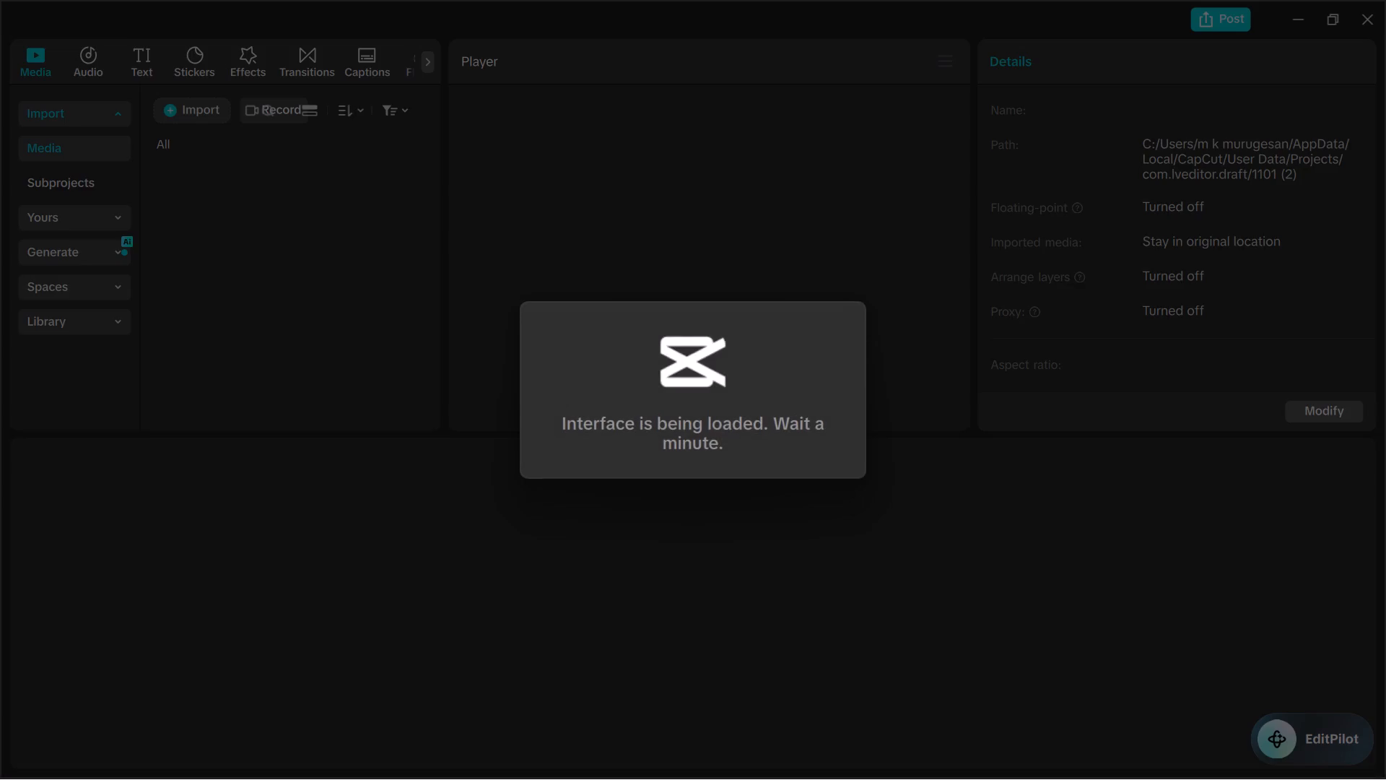
# Play the opening seconds of the 1101 (2) timeline and return the playhead to 00:00:00:00.
pyautogui.press('space')
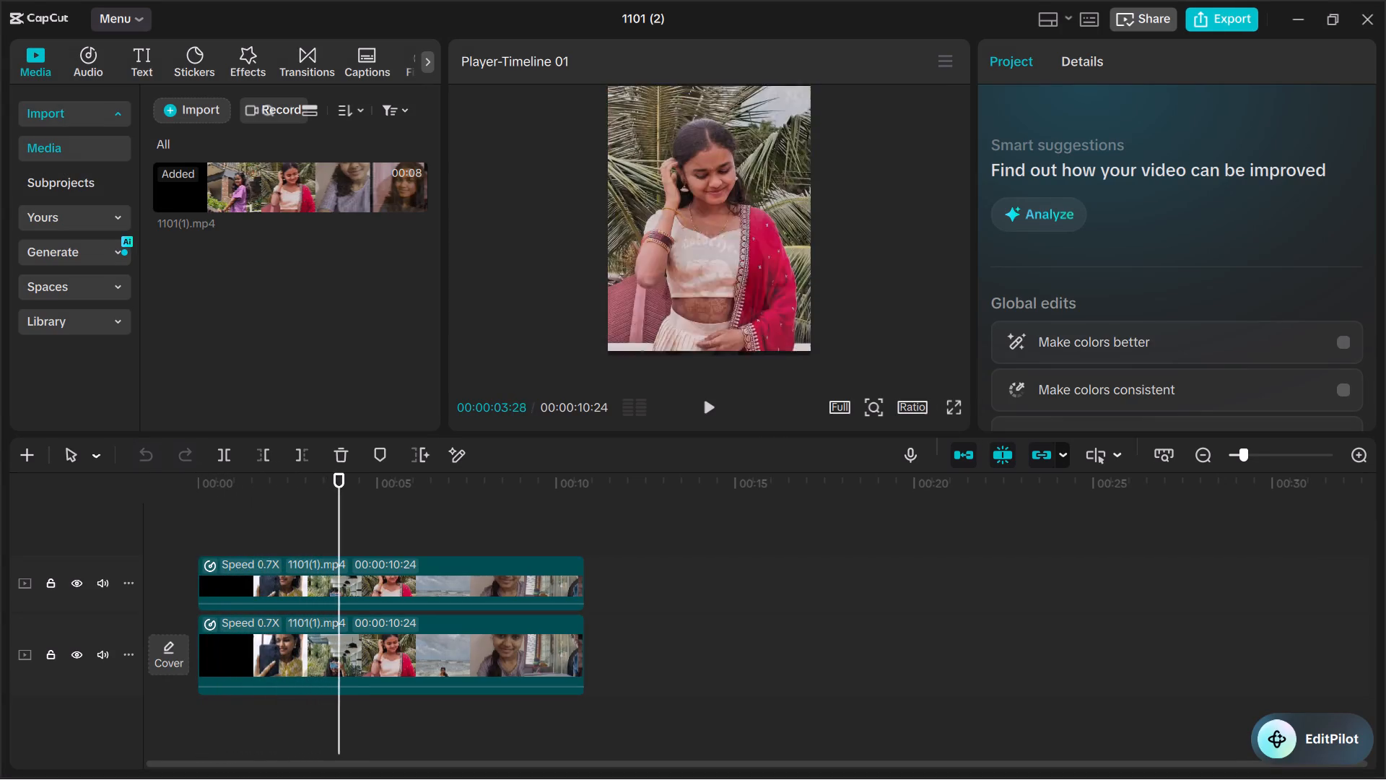
pyautogui.click(204, 529)
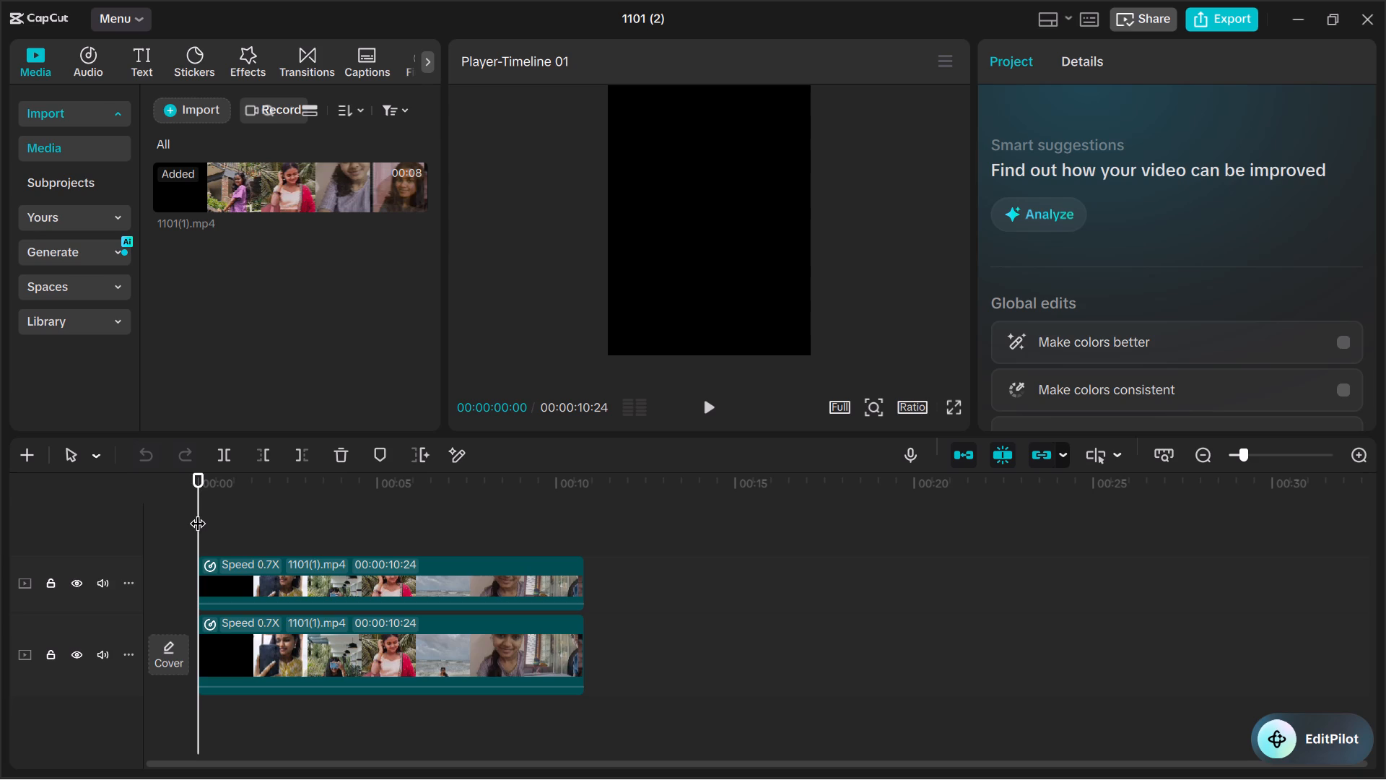
pyautogui.moveTo(197, 512); pyautogui.dragTo(154, 509)
# Import the exported lyric video 1101 (4) from the java images folder into the project media.
pyautogui.click(208, 99)
pyautogui.click(222, 159)
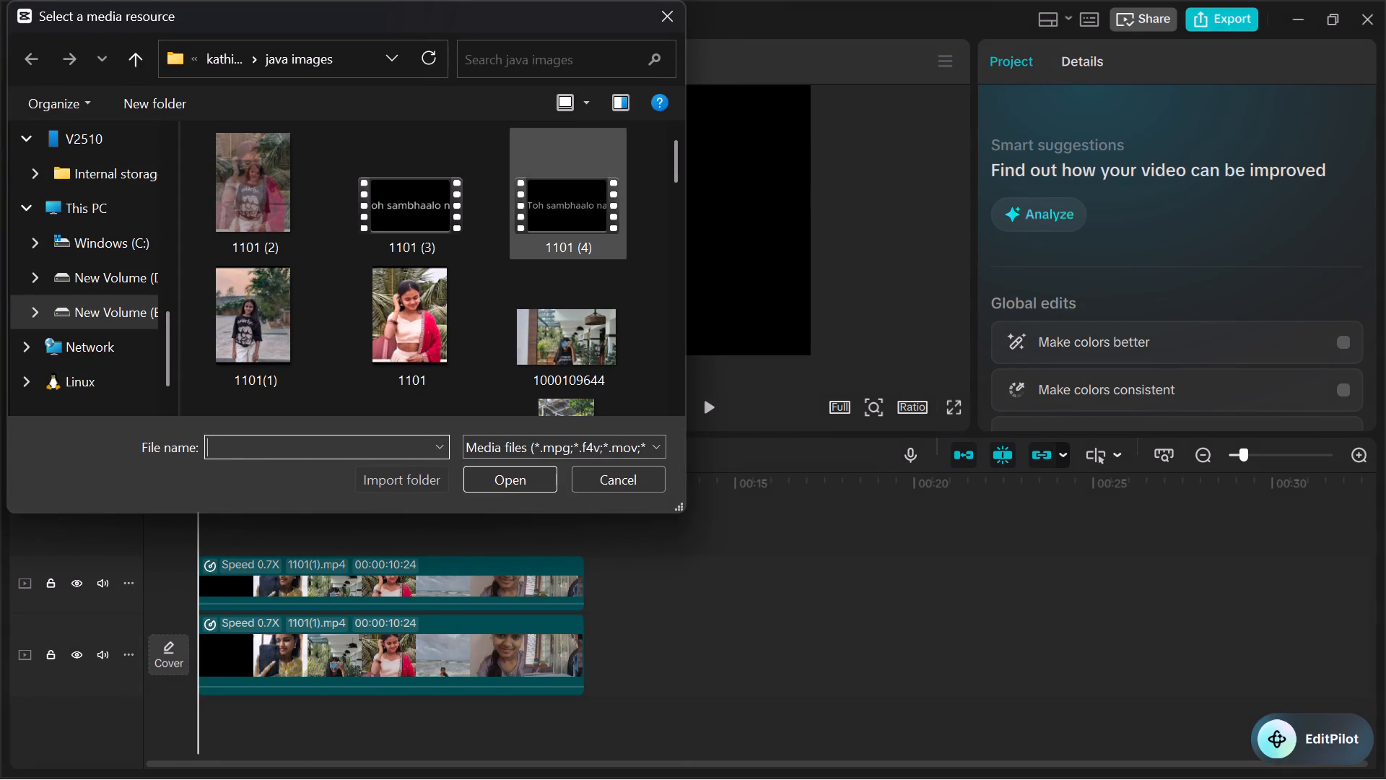
pyautogui.click(565, 212)
pyautogui.click(530, 480)
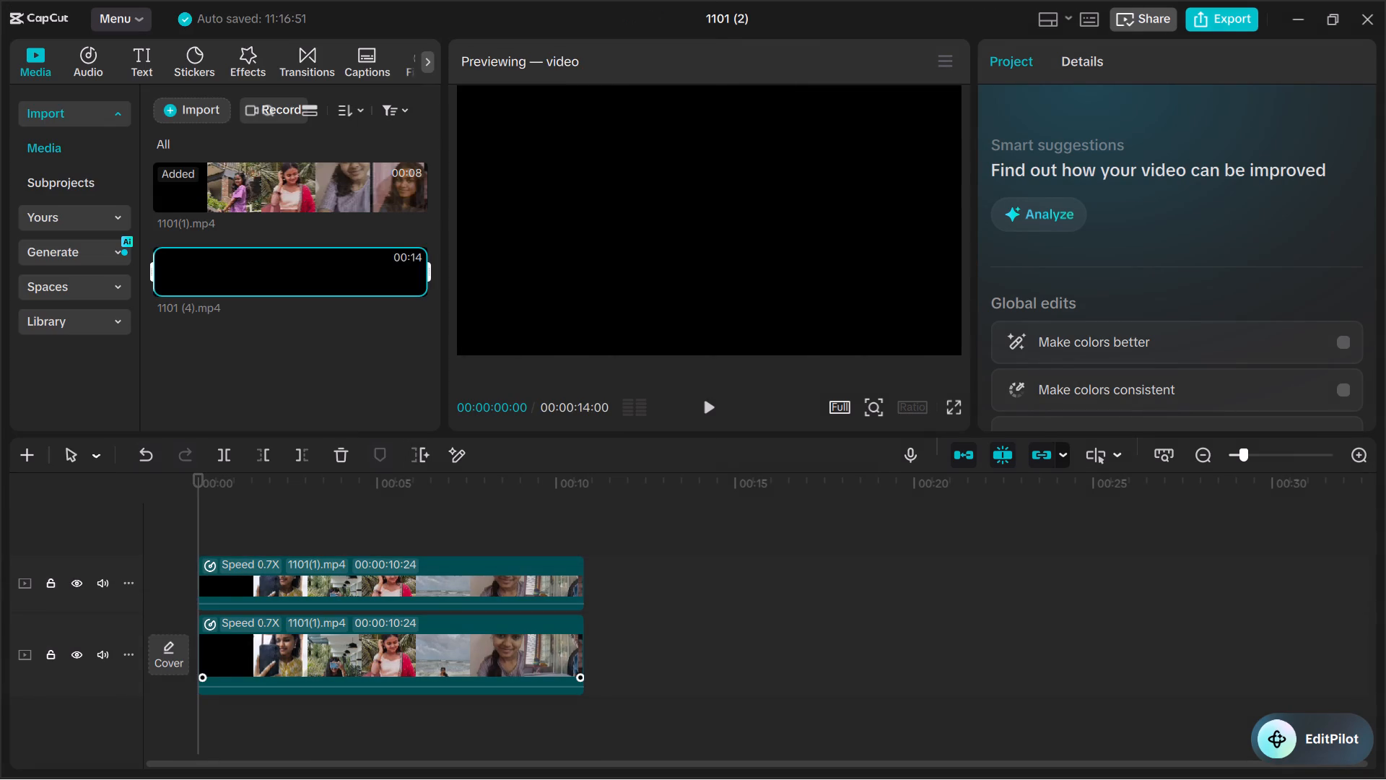
# Add 1101 (4).mp4 to the main track at the start of the timeline, ahead of the 1101(1).mp4 clip.
pyautogui.scroll(-2, 484, 636)
pyautogui.scroll(3, 484, 636)
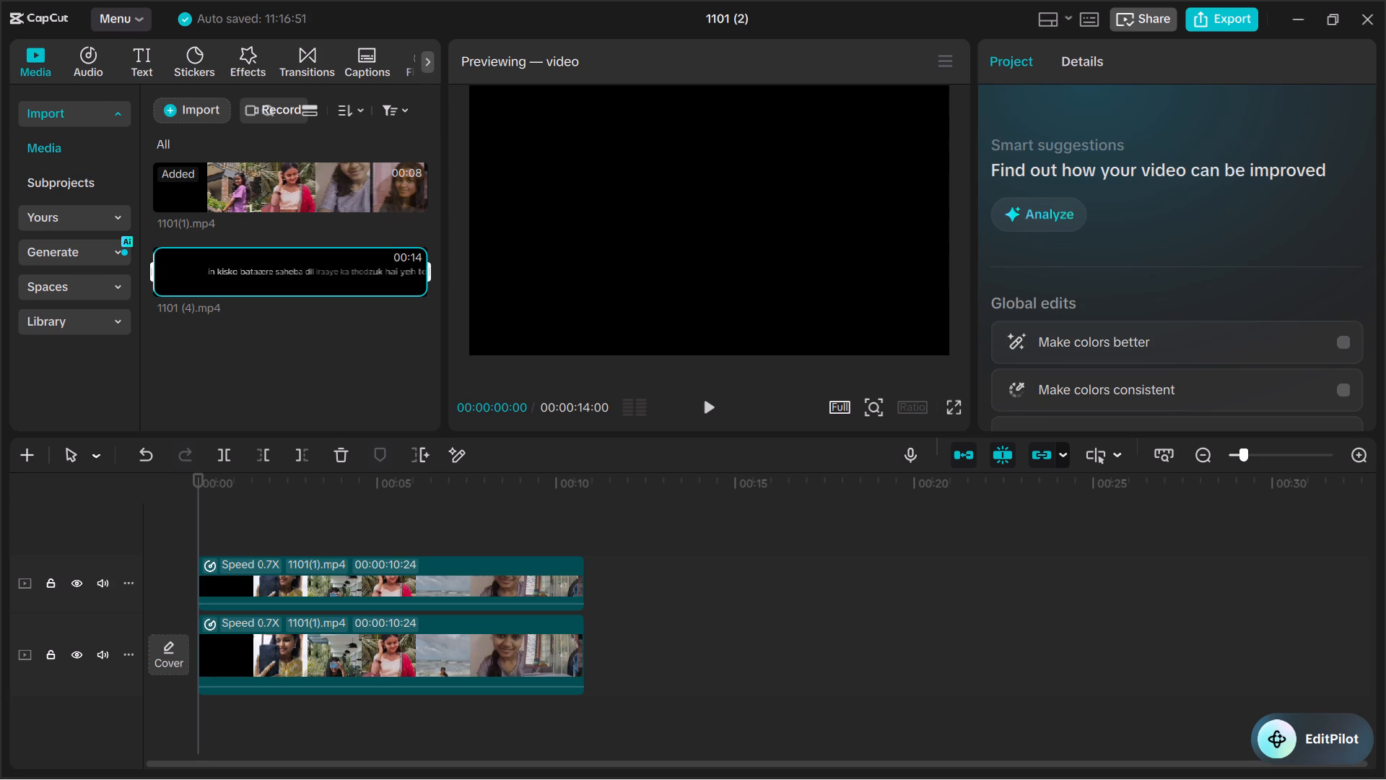
pyautogui.click(406, 280)
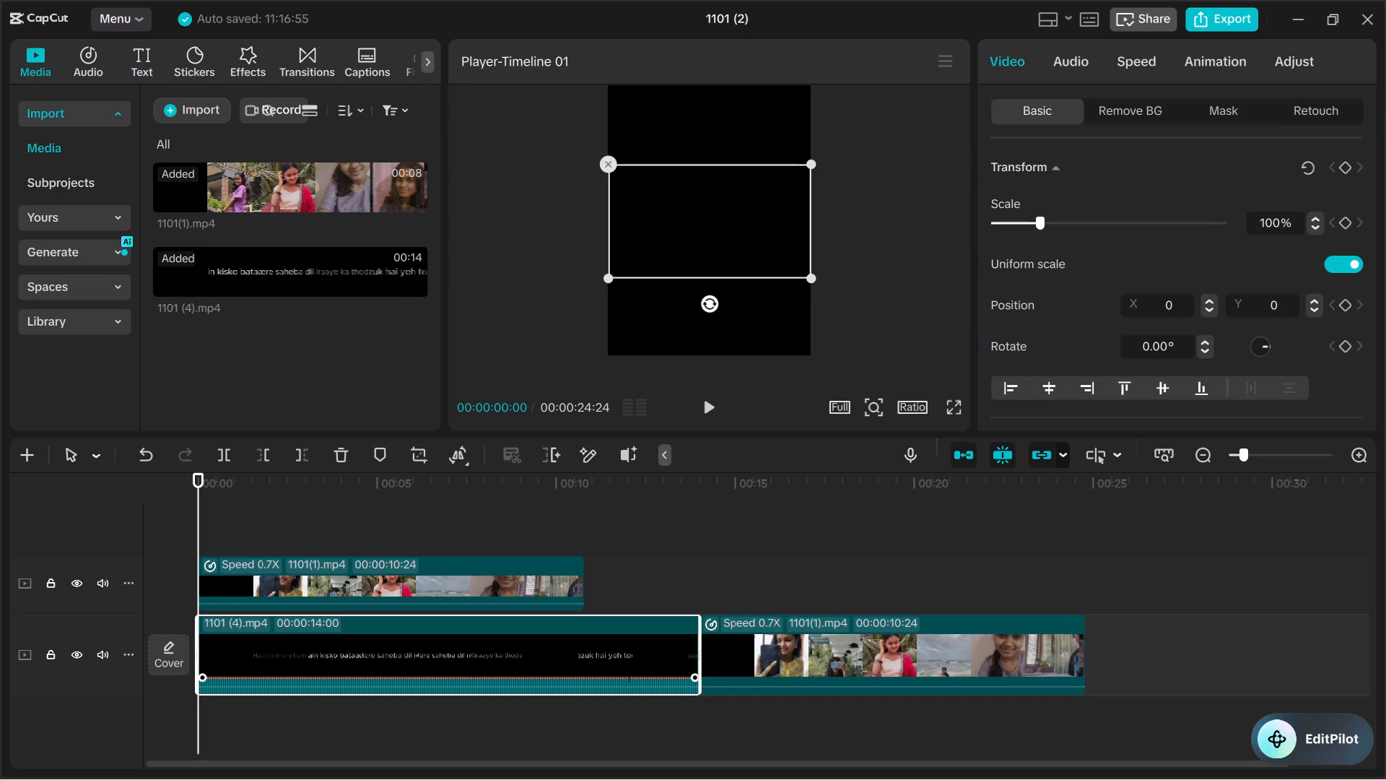
# Turn on Auto removal of the background for the 1101 (4).mp4 lyric clip.
pyautogui.click(1137, 106)
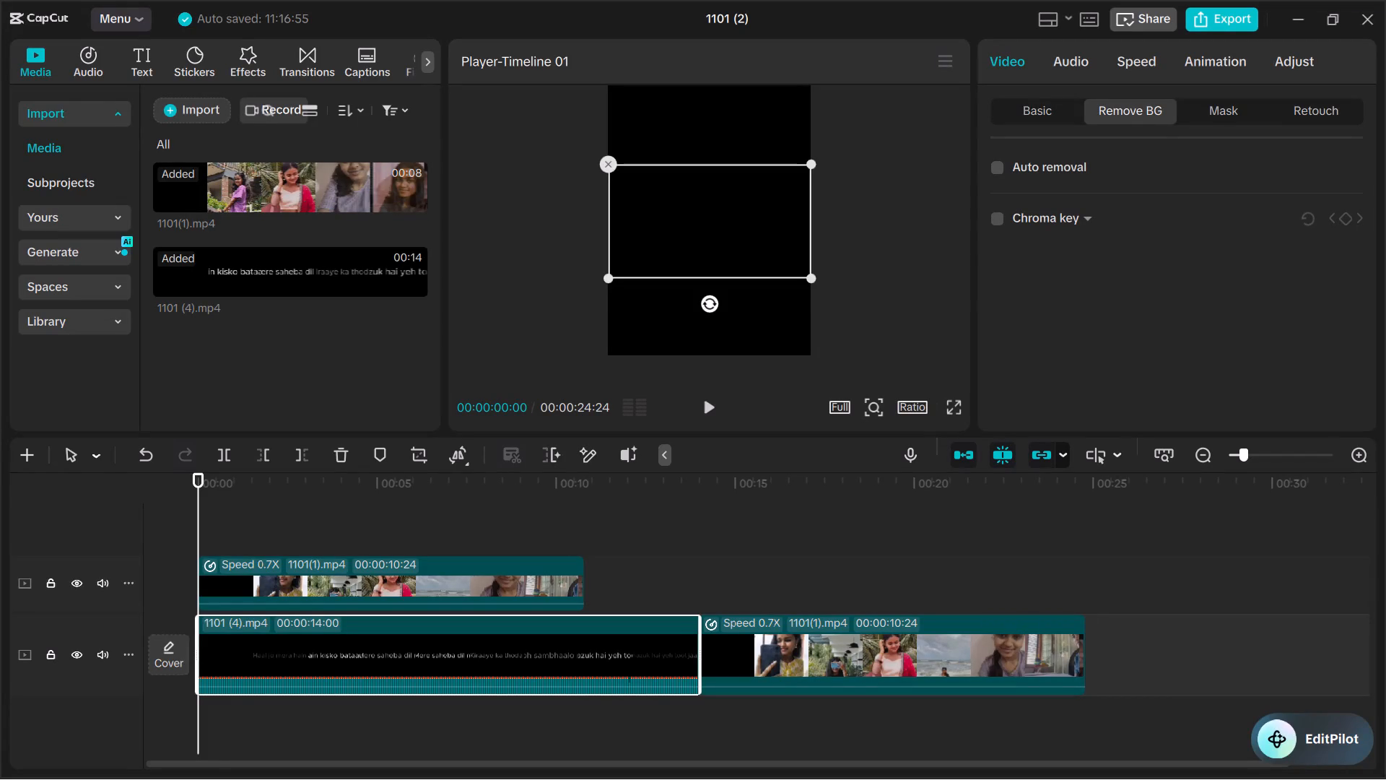
pyautogui.click(990, 165)
pyautogui.click(1001, 165)
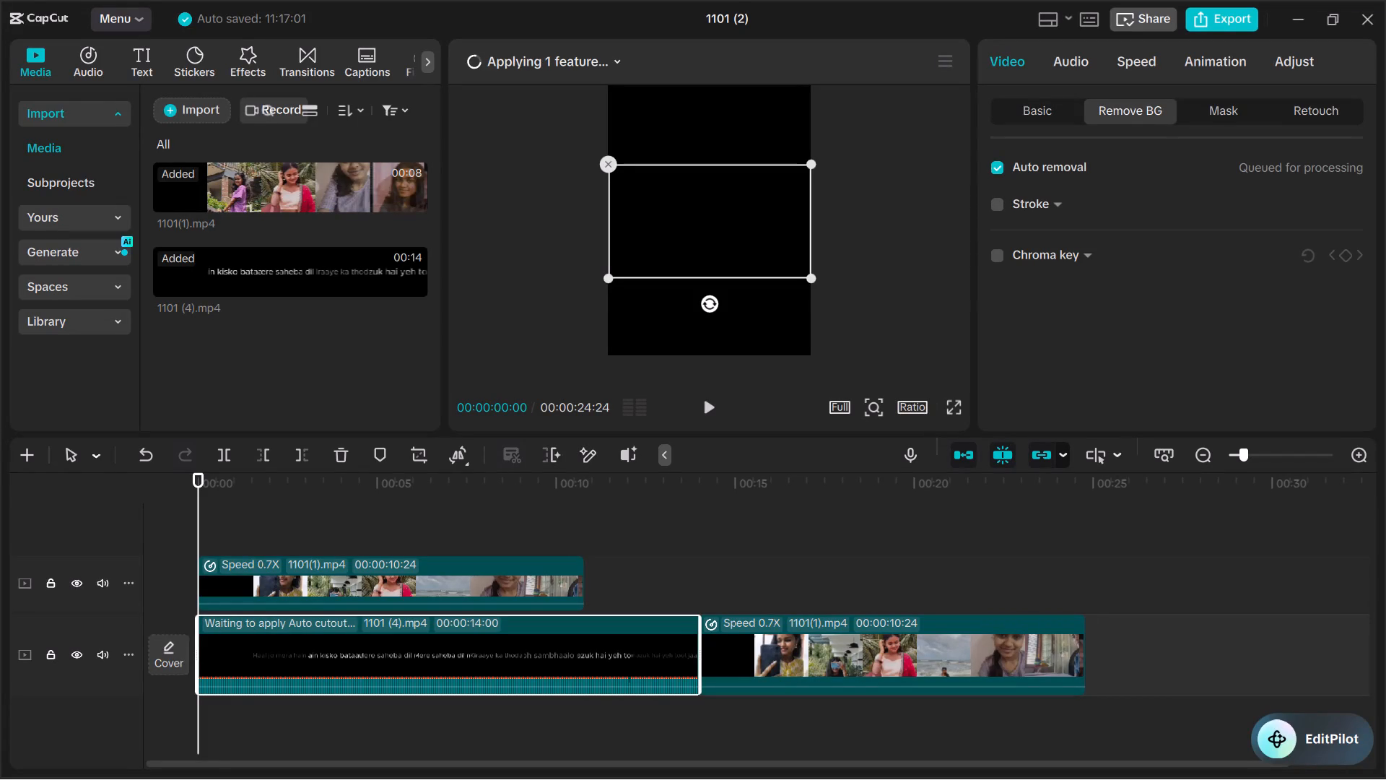
# Preview the combined clips from about 00:00:01:12 and return the playhead to the timeline start.
pyautogui.moveTo(200, 516); pyautogui.dragTo(248, 519)
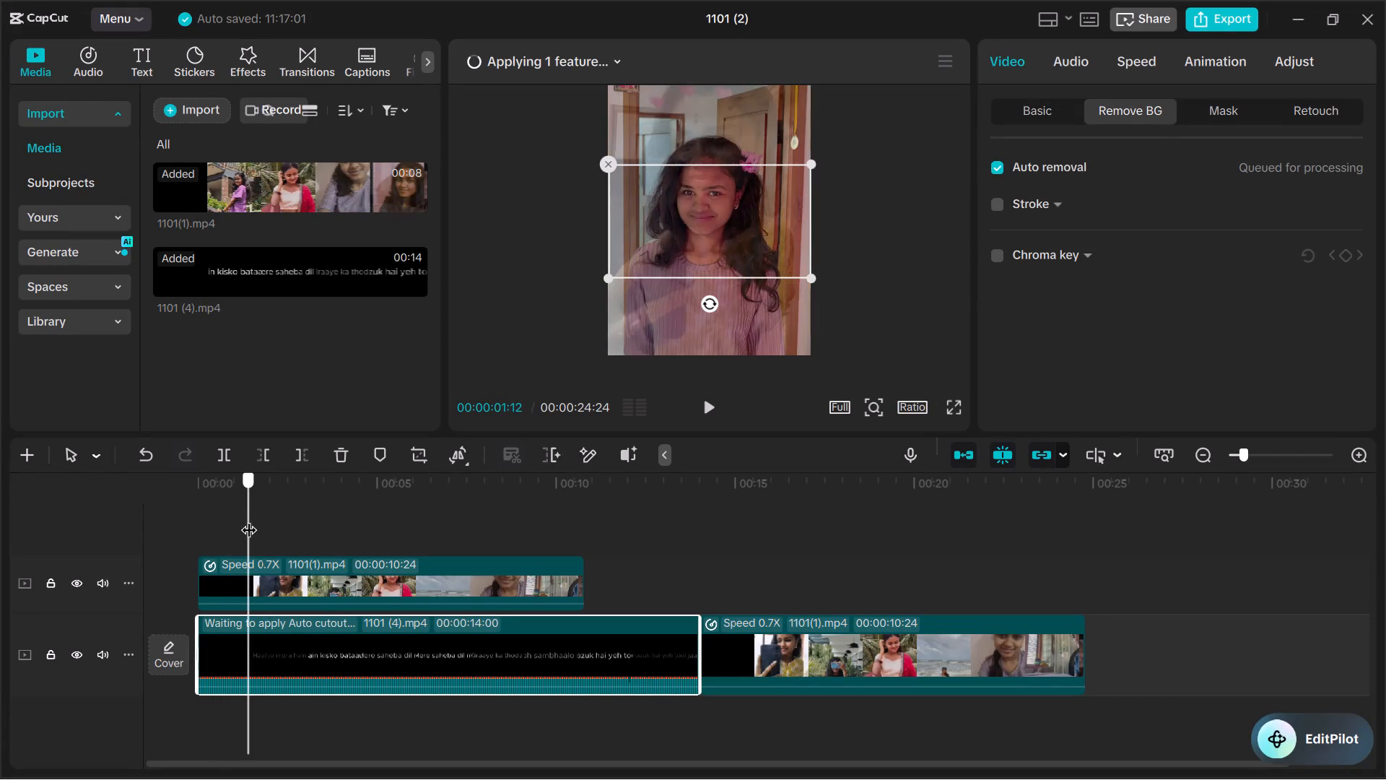
pyautogui.press('space')
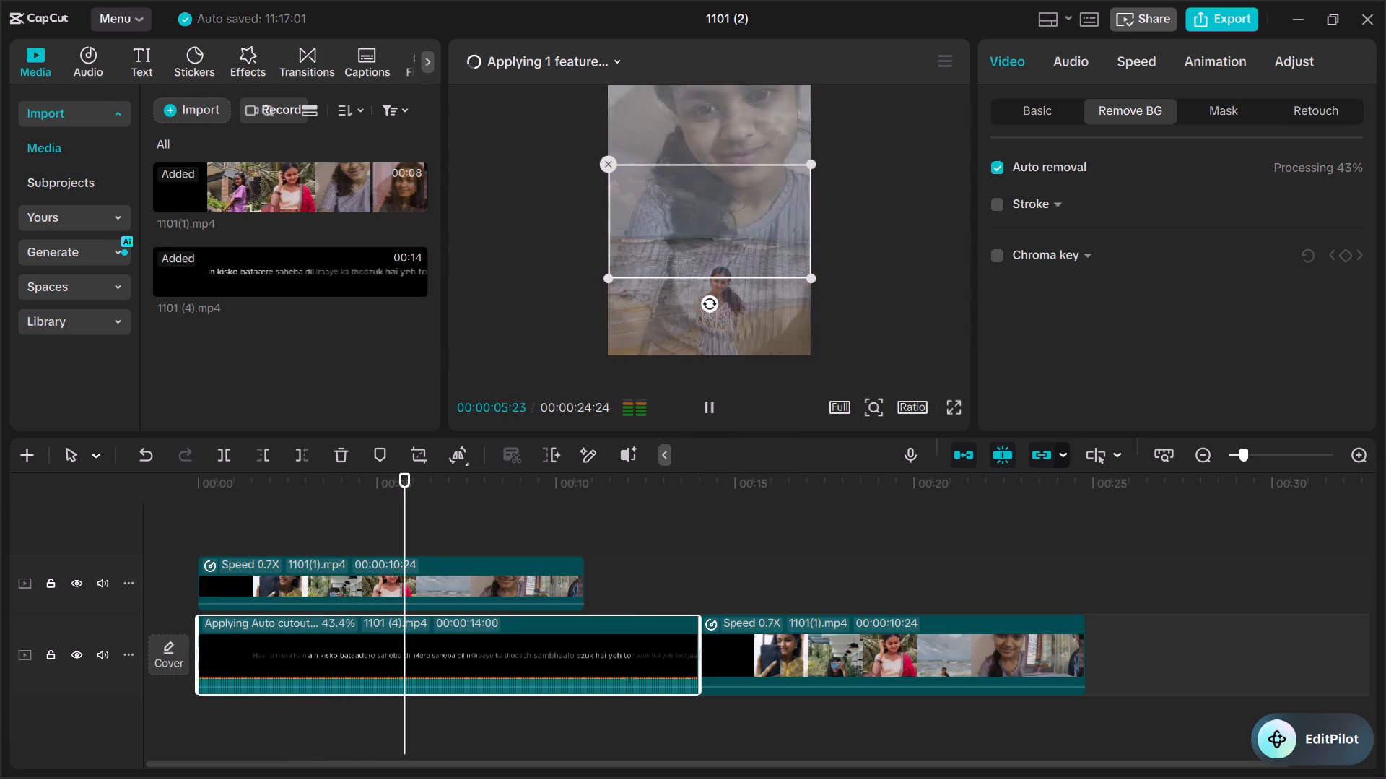
pyautogui.moveTo(419, 516); pyautogui.dragTo(100, 535)
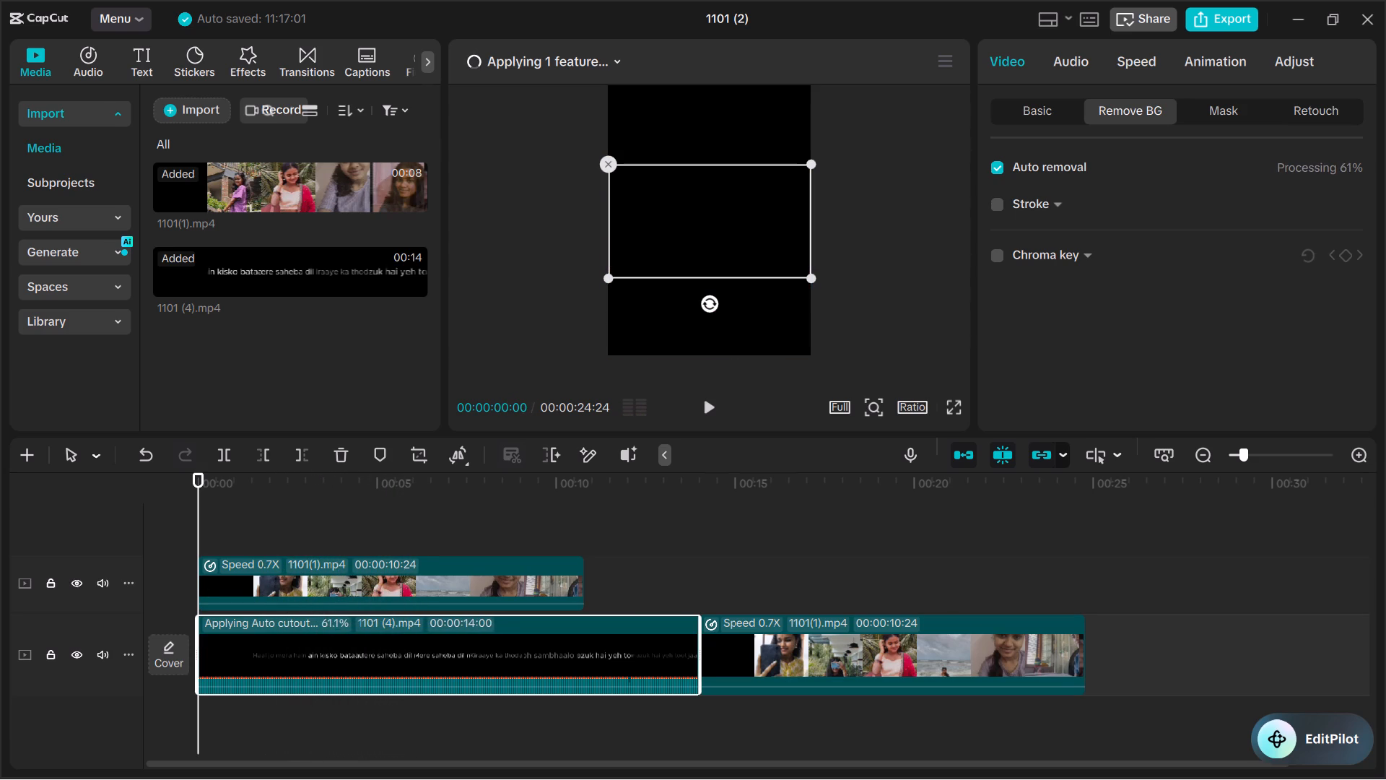
# Move the 1101(1).mp4 clip that follows the lyric clip onto its own track directly above it, near the timeline start.
pyautogui.moveTo(884, 654); pyautogui.dragTo(265, 772)
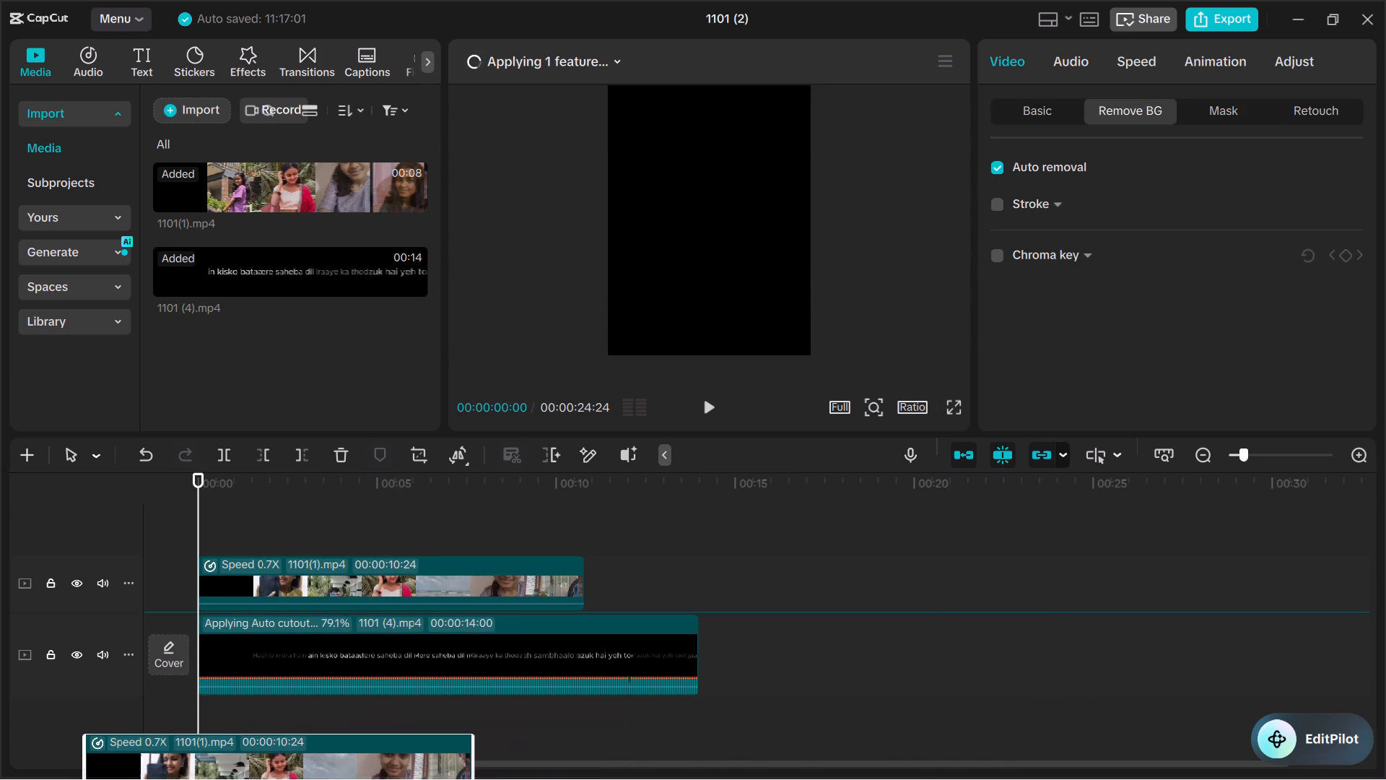
pyautogui.moveTo(265, 772); pyautogui.dragTo(391, 739)
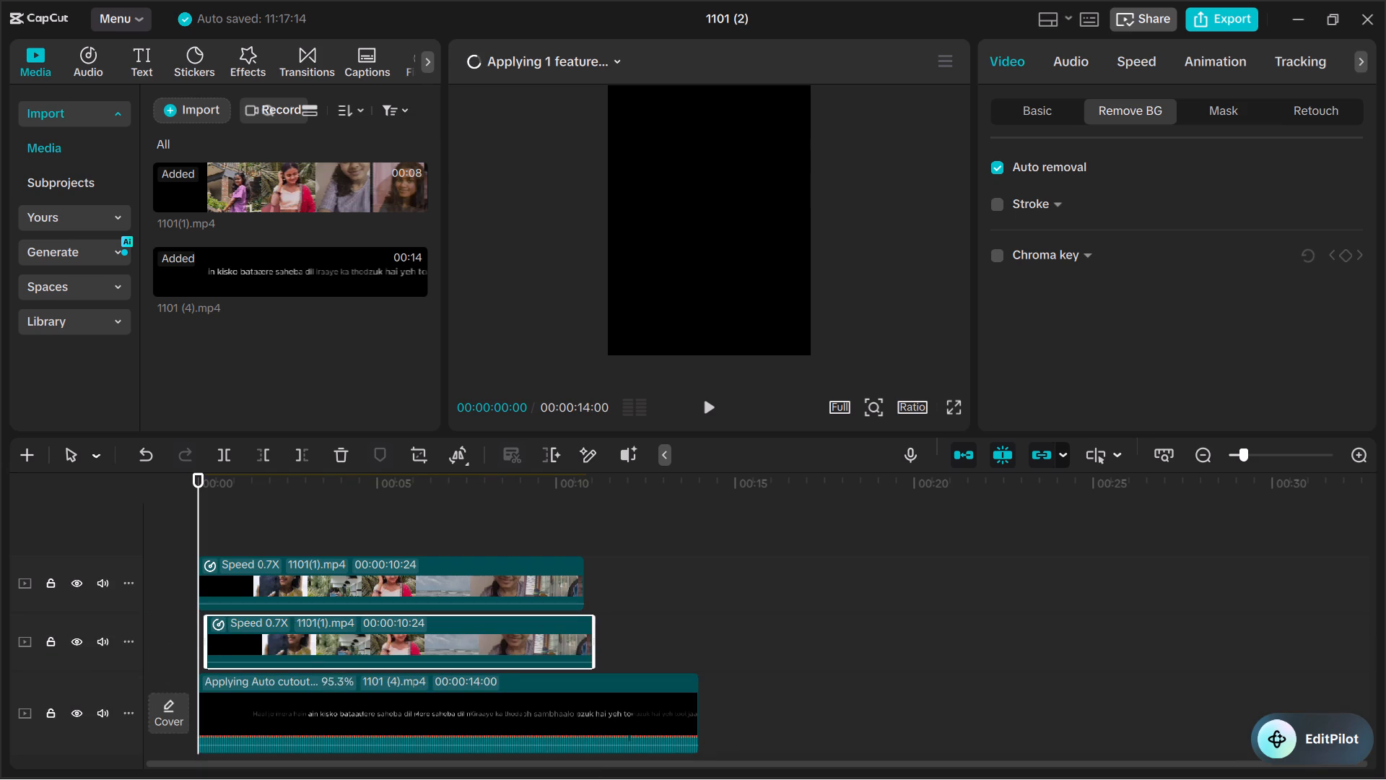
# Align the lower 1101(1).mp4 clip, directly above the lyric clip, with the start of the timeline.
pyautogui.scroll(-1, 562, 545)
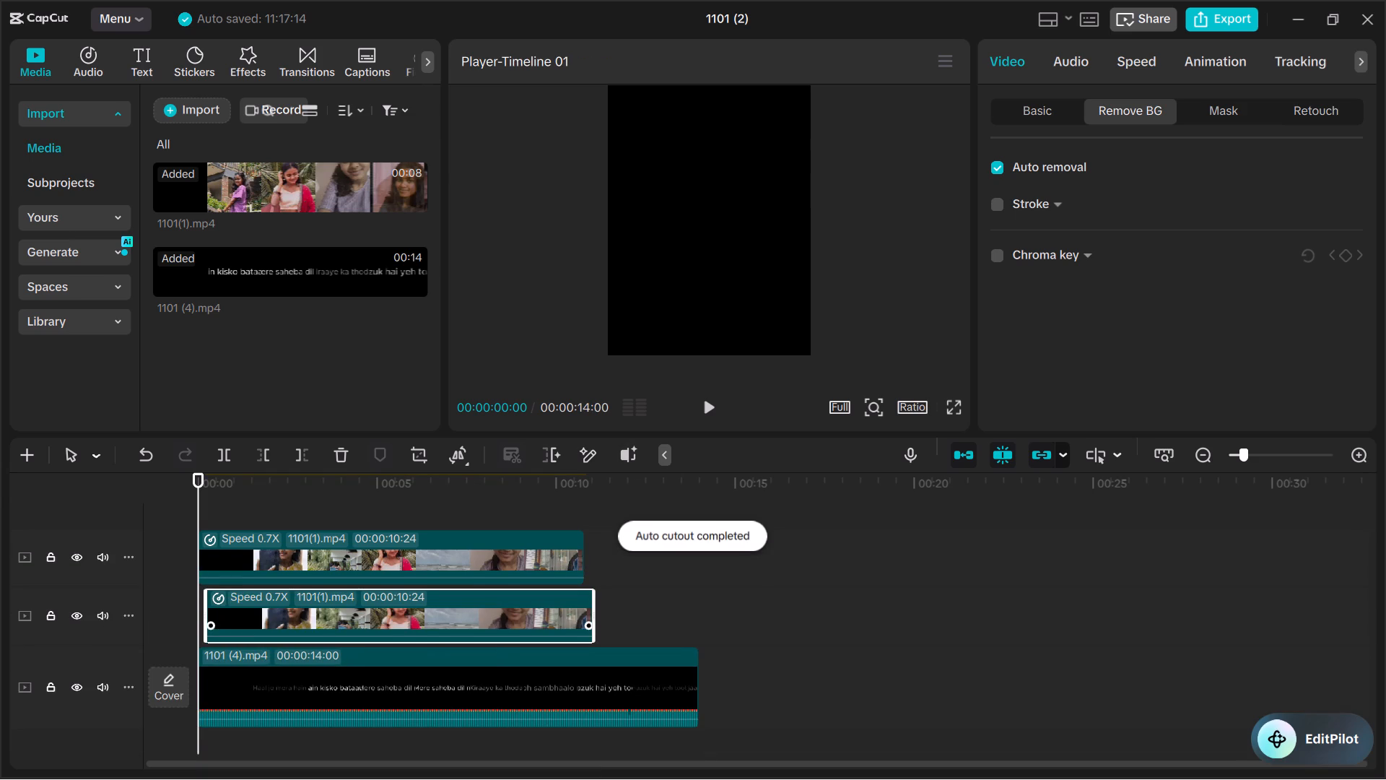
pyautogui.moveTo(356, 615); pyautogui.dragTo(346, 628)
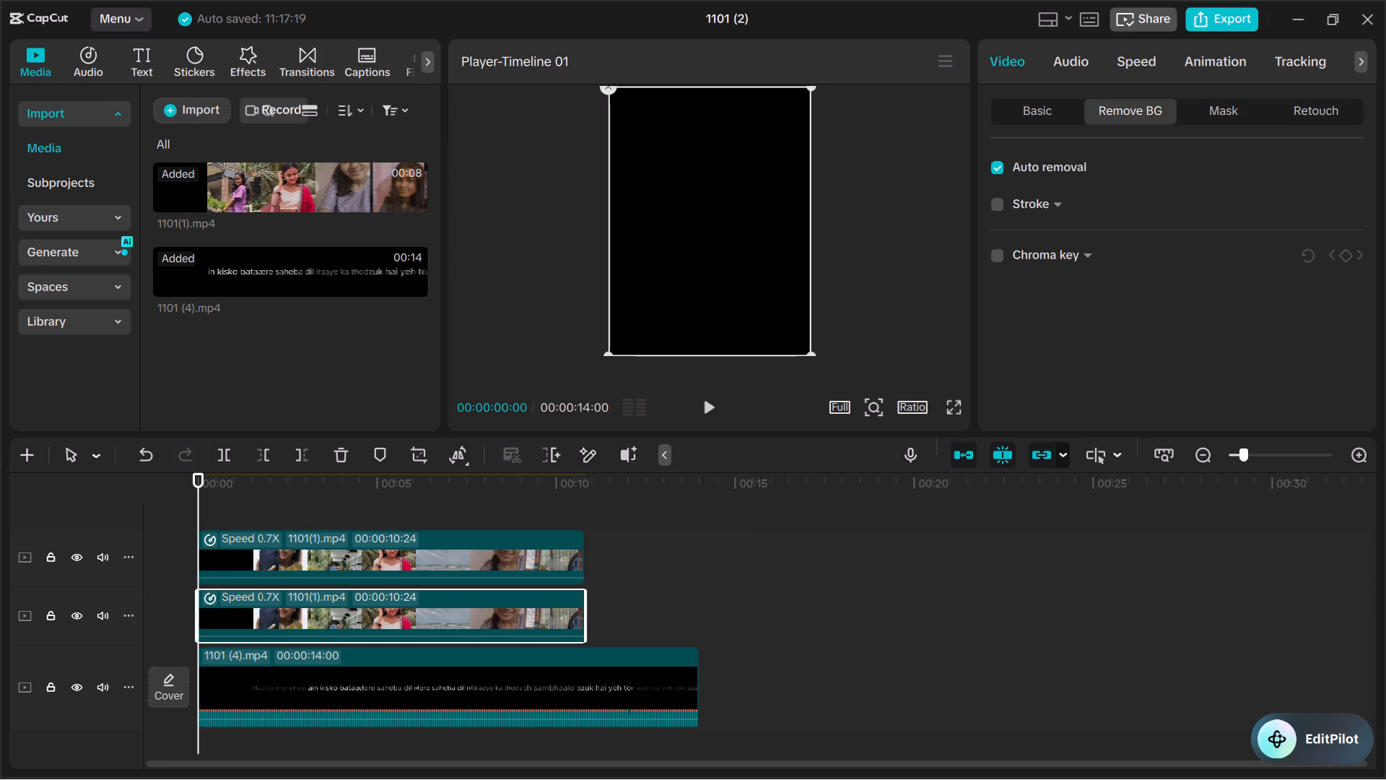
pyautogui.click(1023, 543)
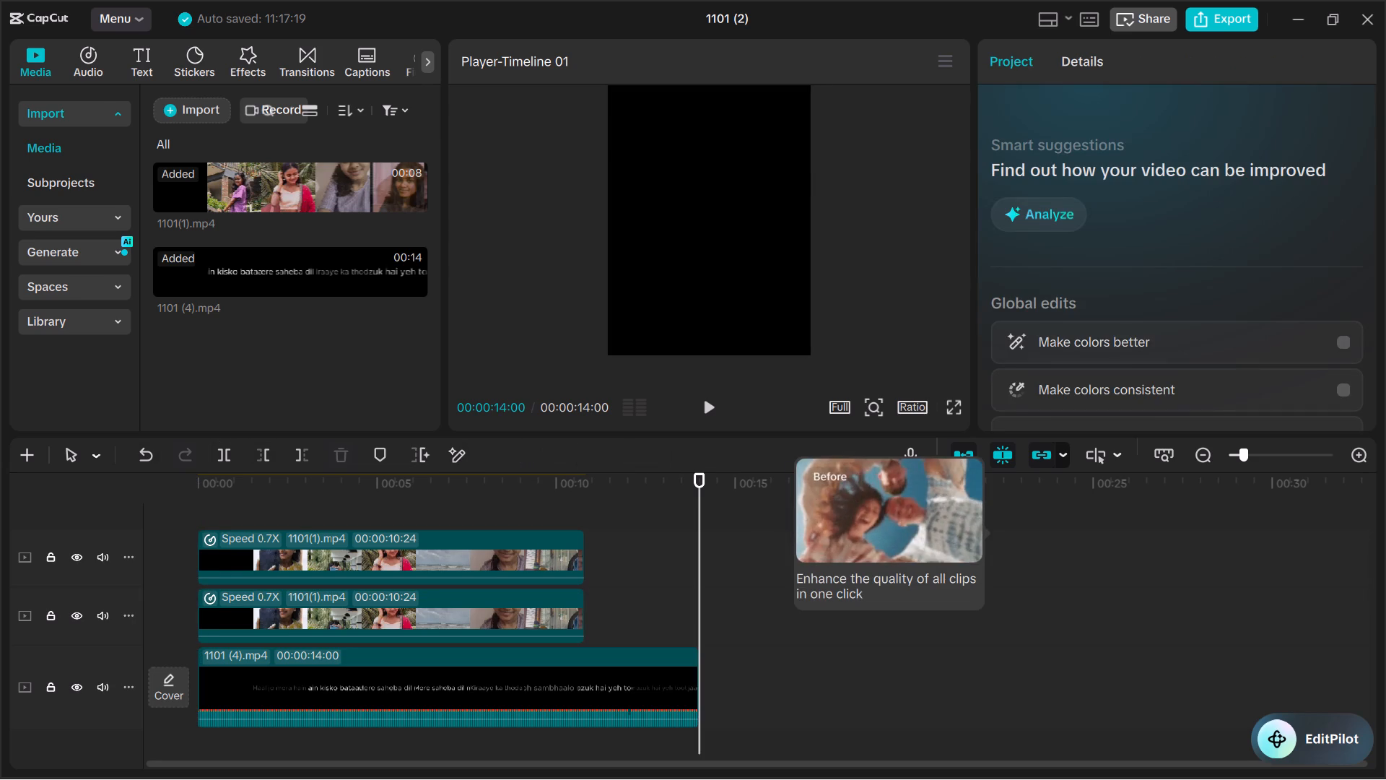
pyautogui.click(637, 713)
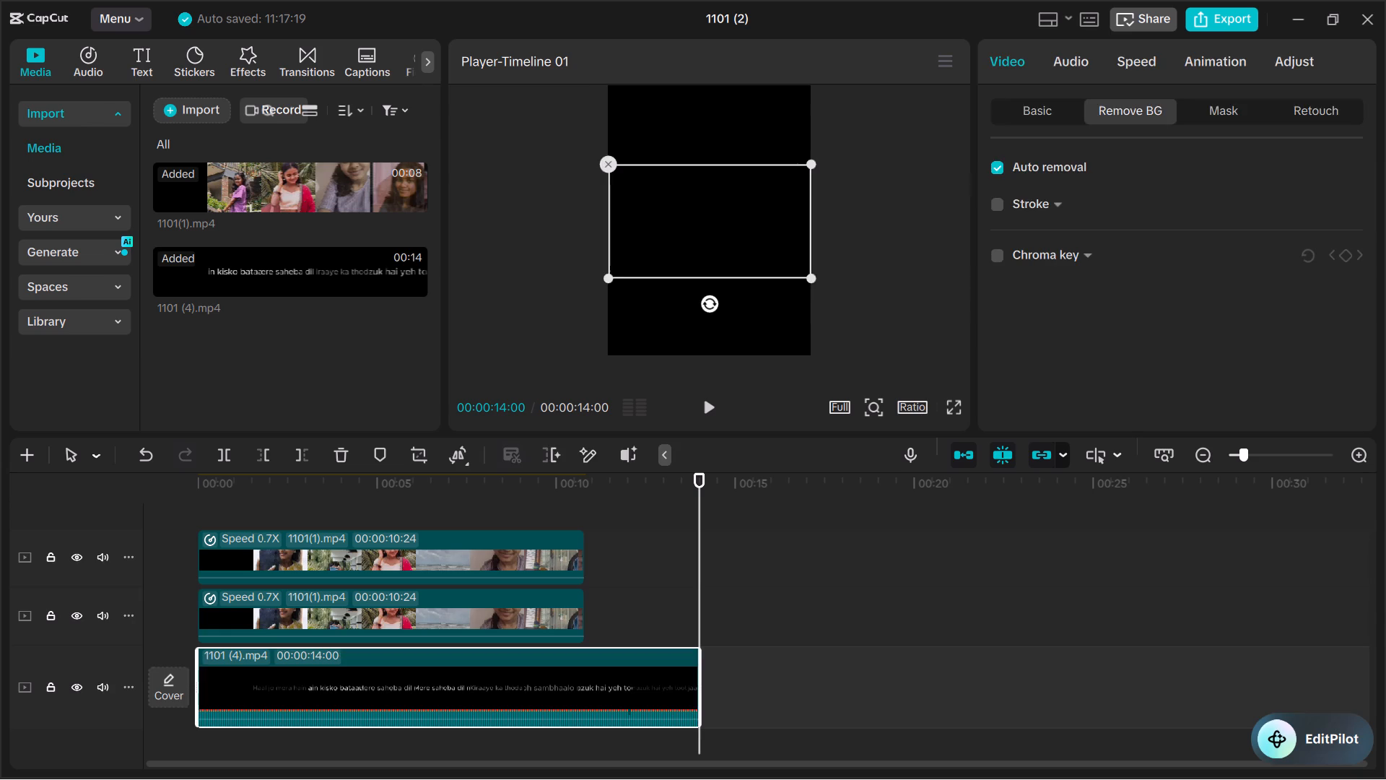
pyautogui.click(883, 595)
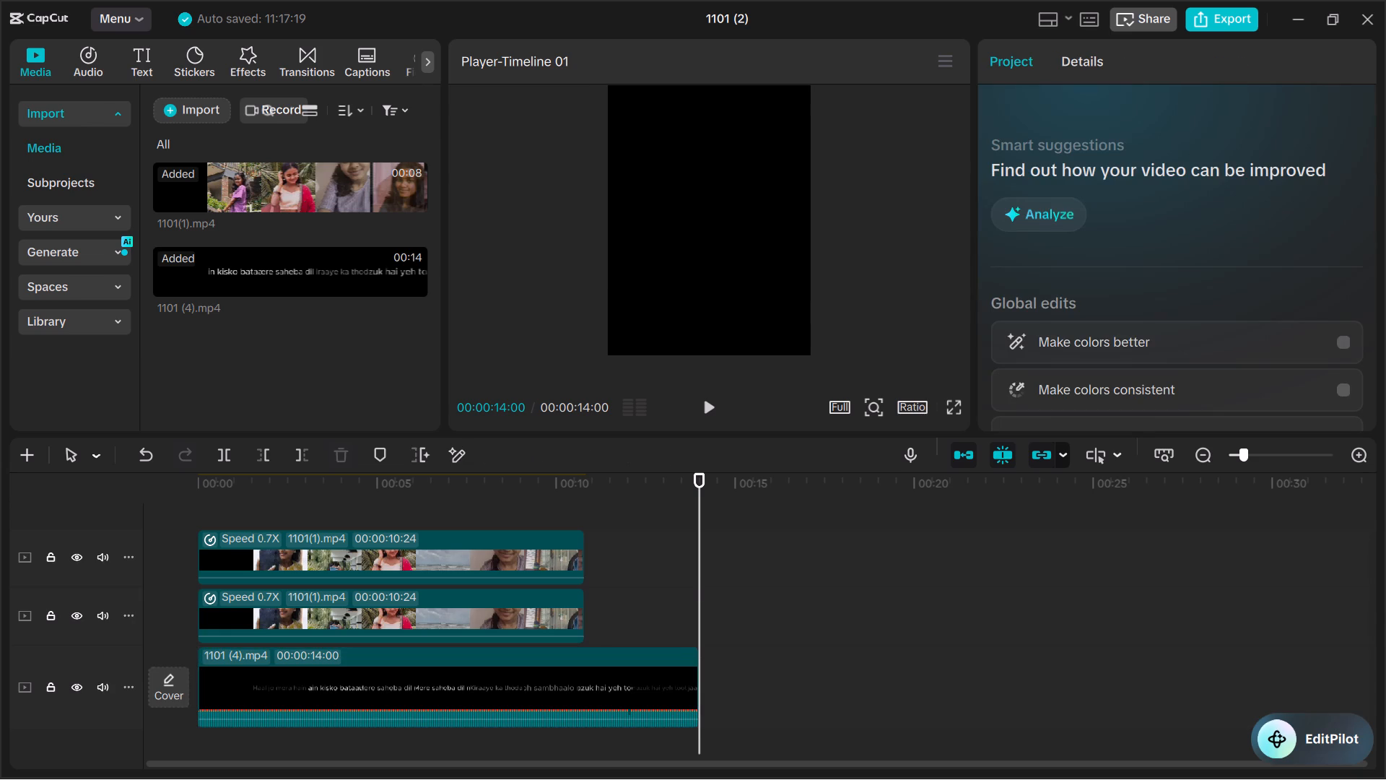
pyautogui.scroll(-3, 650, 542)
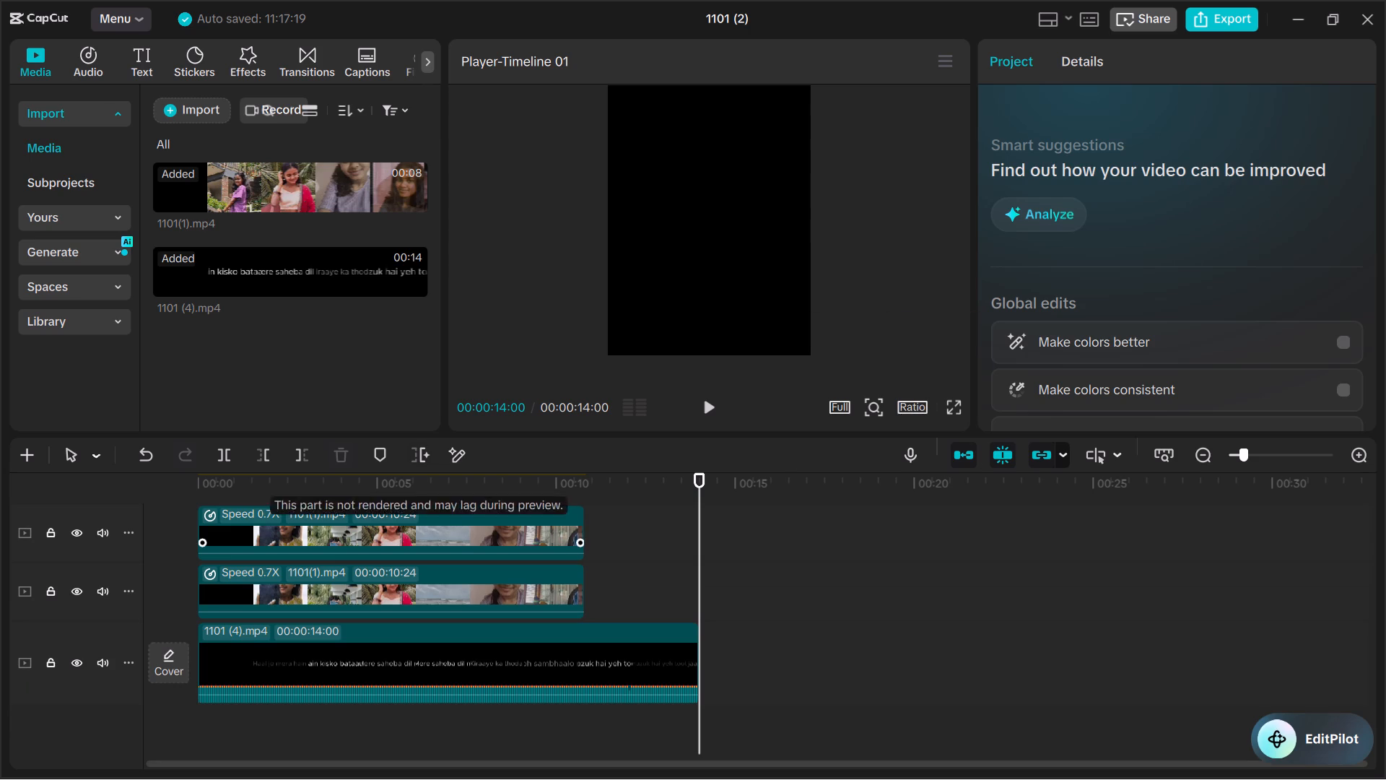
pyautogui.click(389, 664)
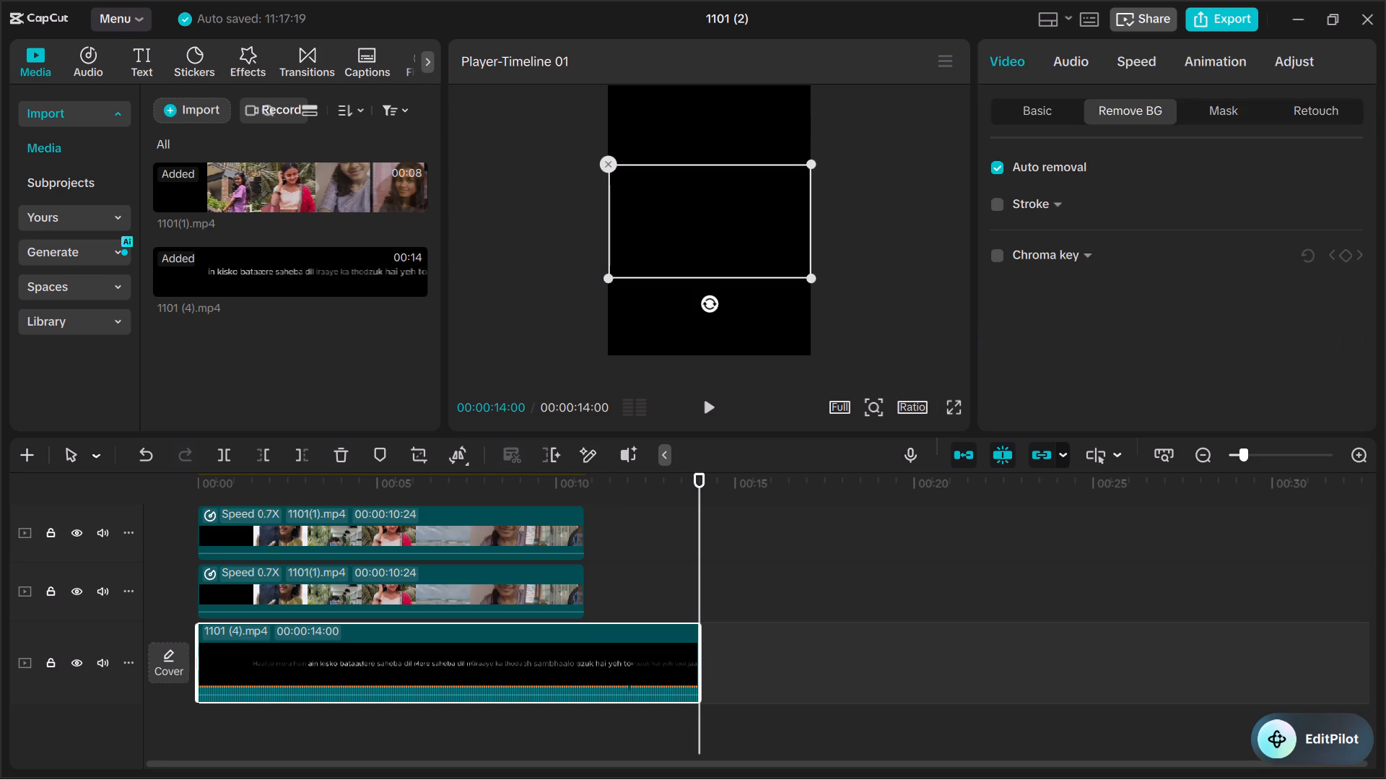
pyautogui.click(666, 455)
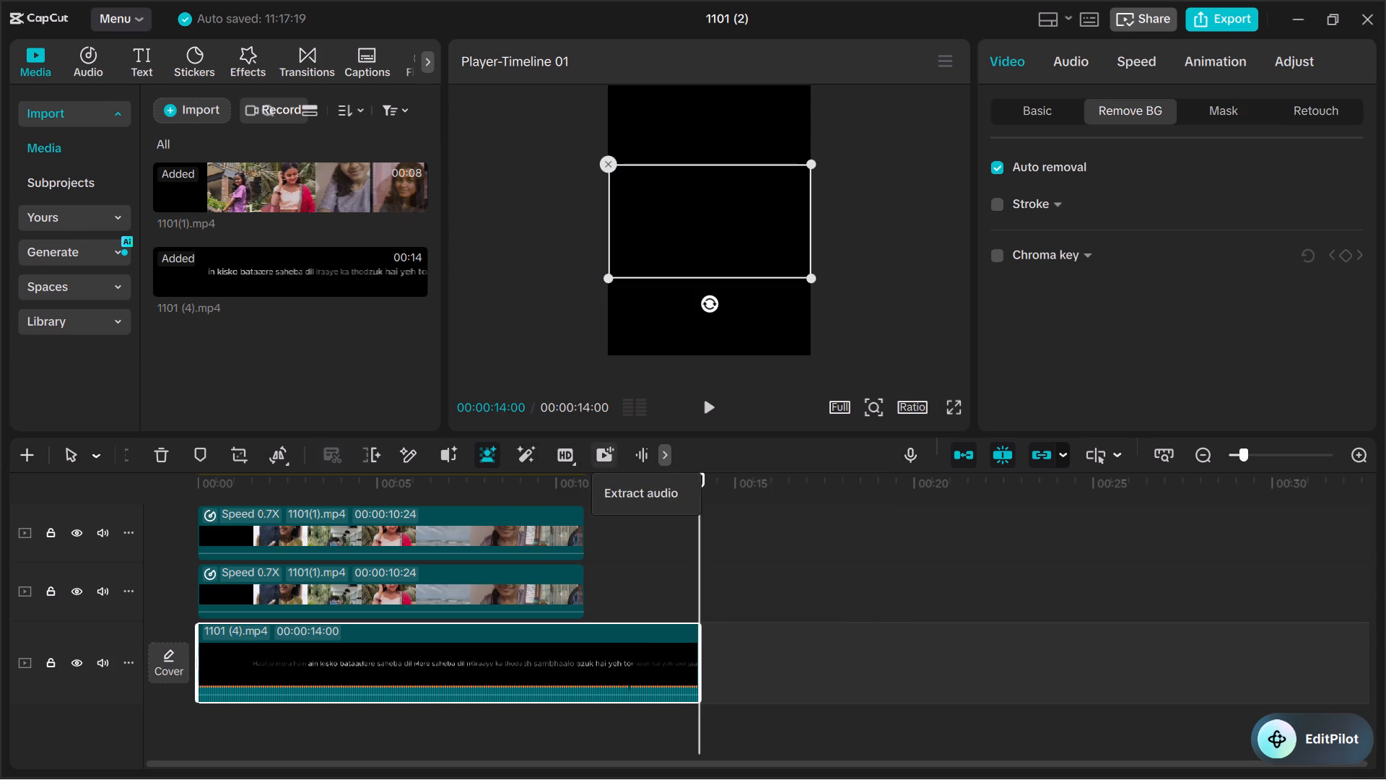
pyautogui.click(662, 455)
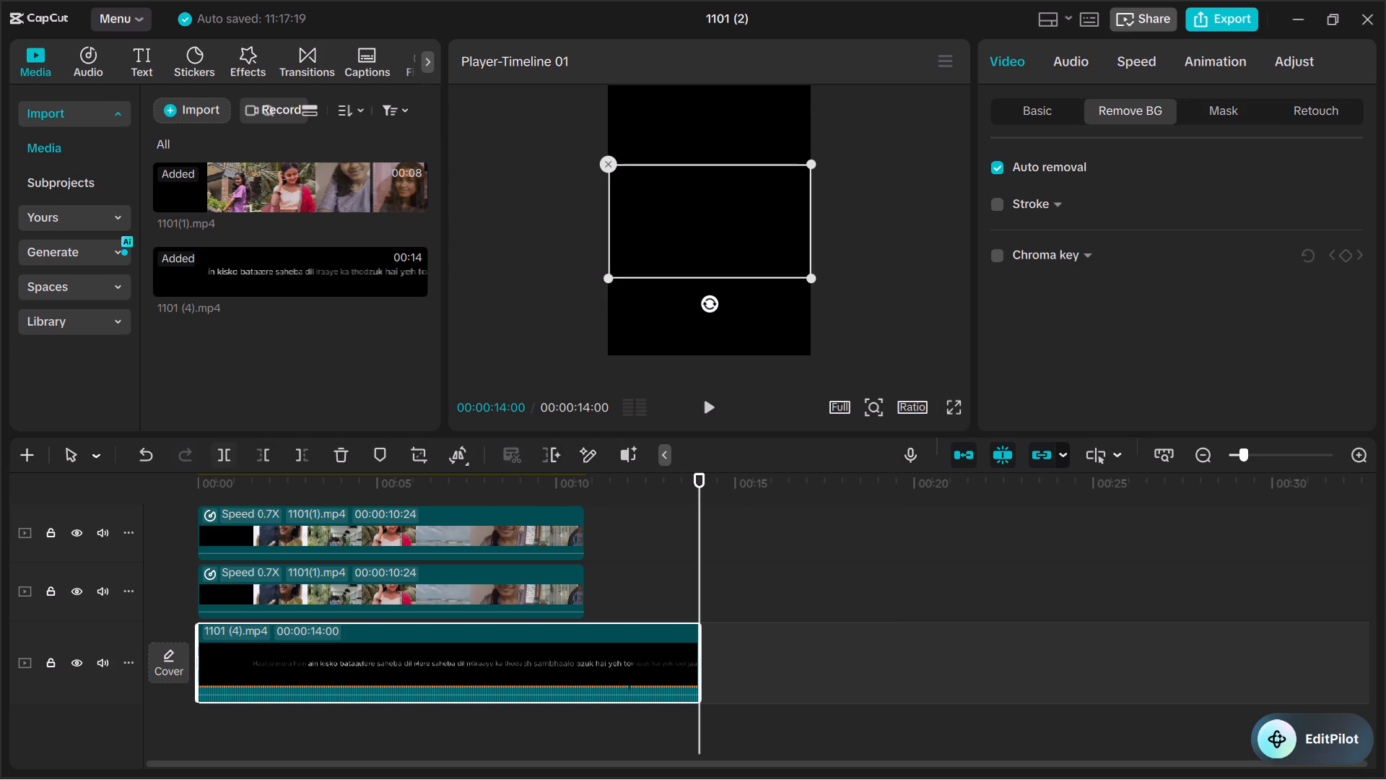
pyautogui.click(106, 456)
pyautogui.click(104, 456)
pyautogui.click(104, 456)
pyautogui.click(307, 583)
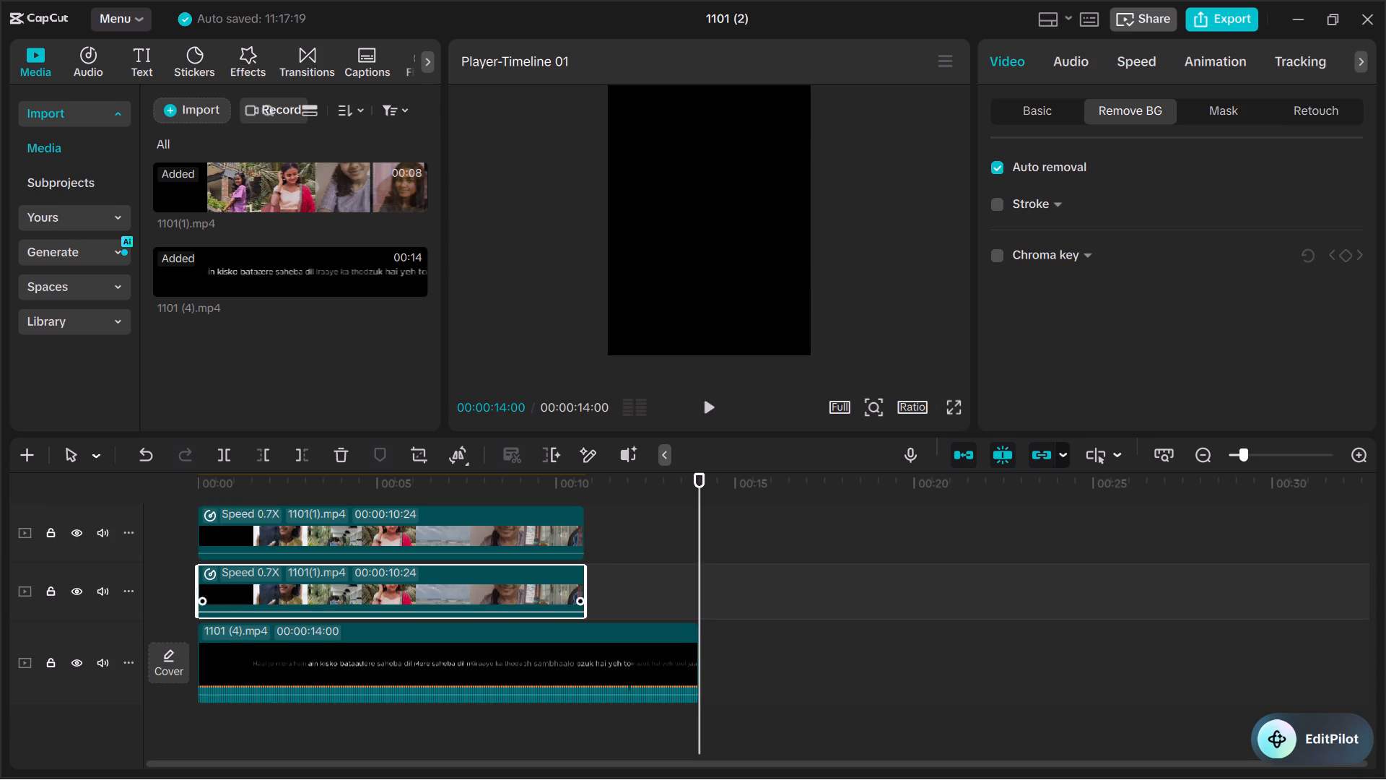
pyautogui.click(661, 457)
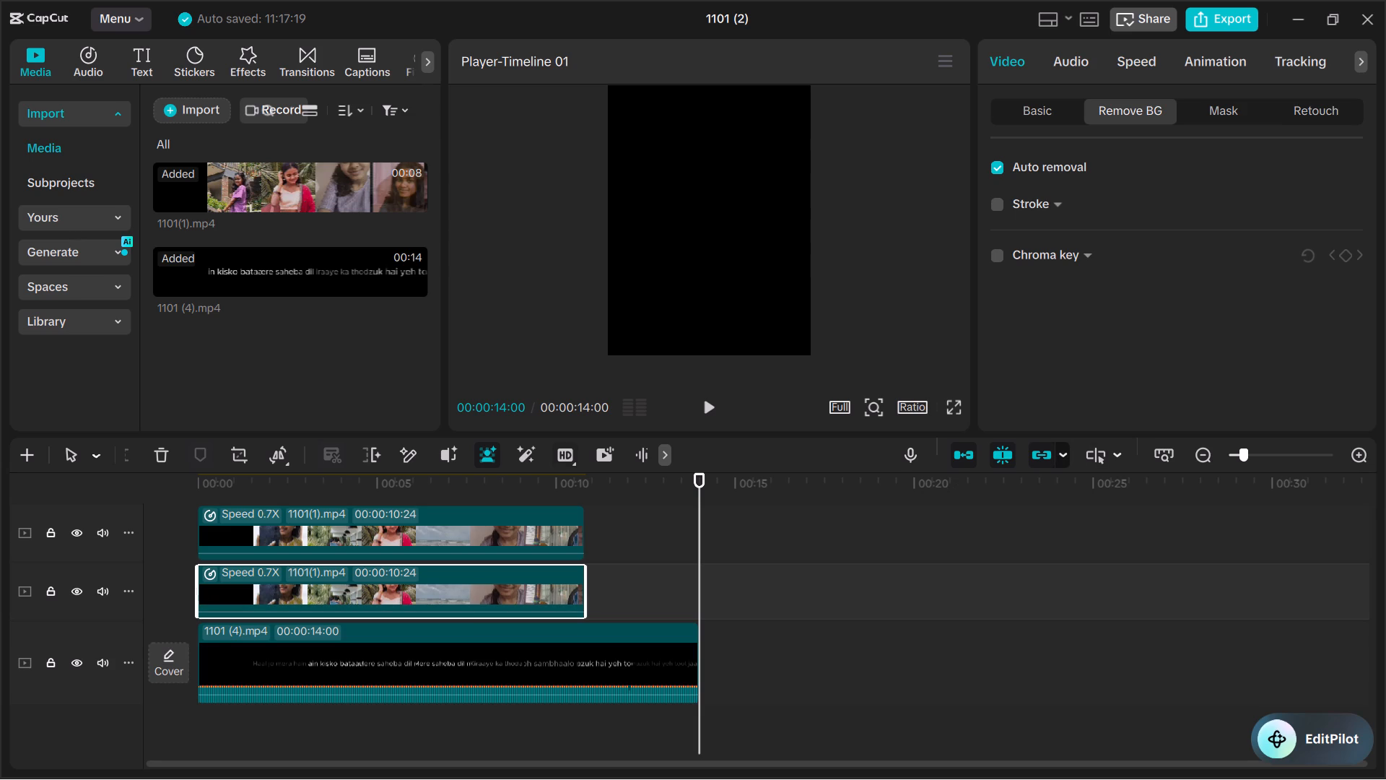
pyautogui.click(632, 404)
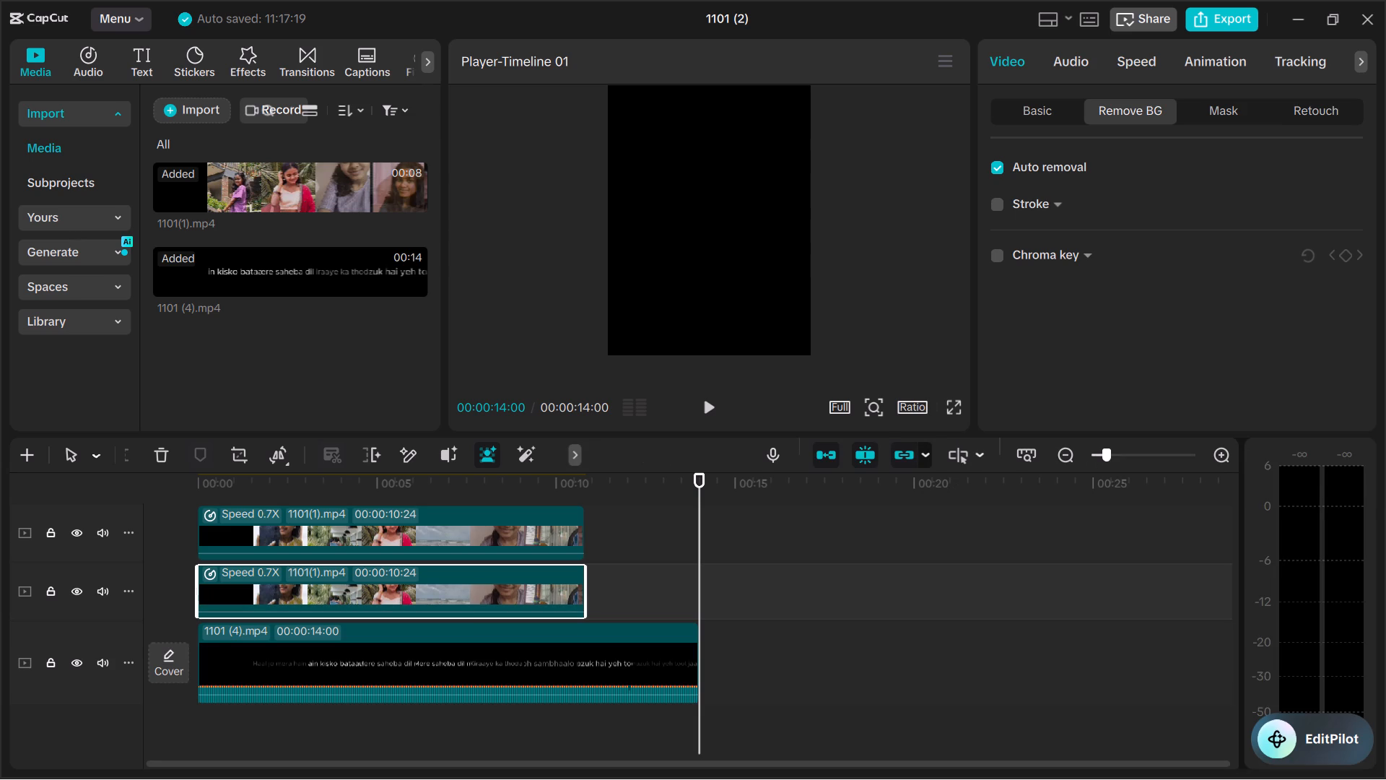
# Preview the stacked clips from the beginning of the timeline.
pyautogui.click(707, 407)
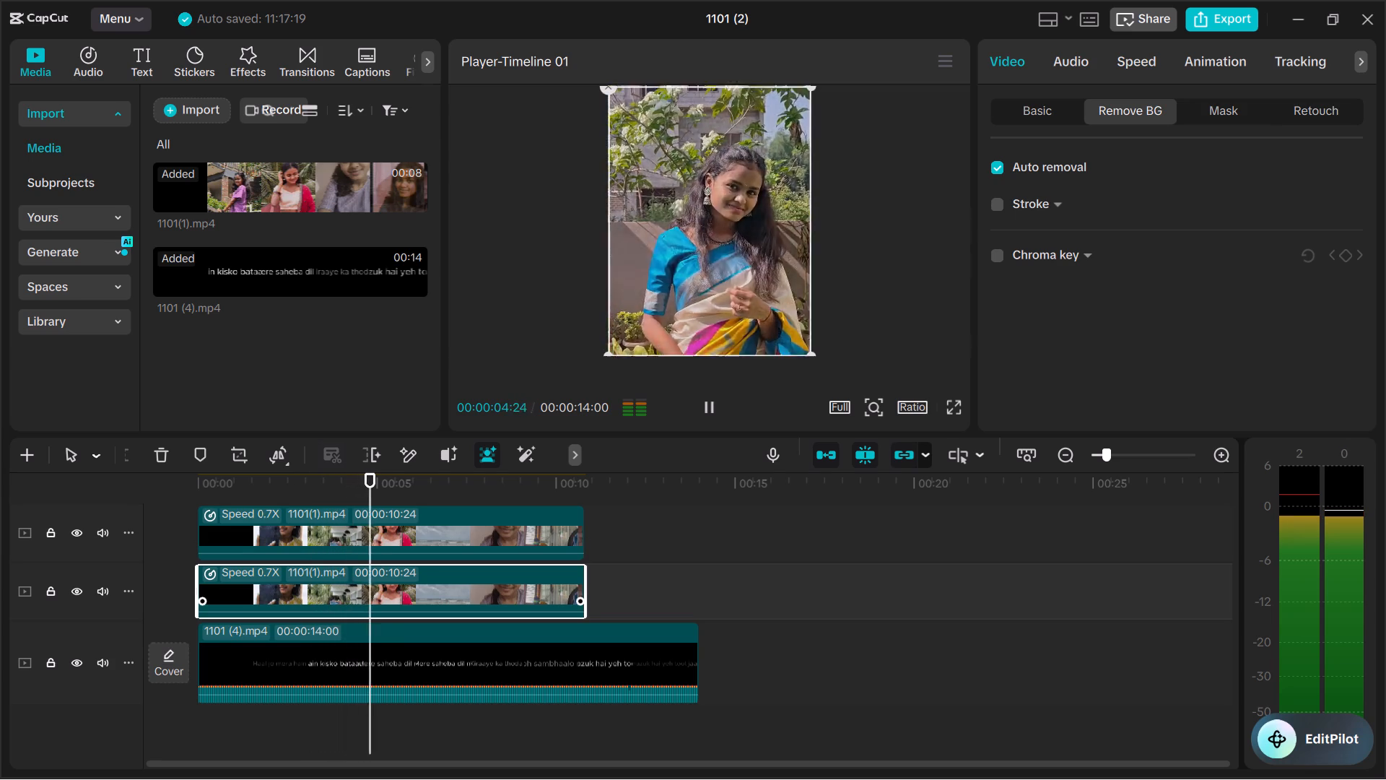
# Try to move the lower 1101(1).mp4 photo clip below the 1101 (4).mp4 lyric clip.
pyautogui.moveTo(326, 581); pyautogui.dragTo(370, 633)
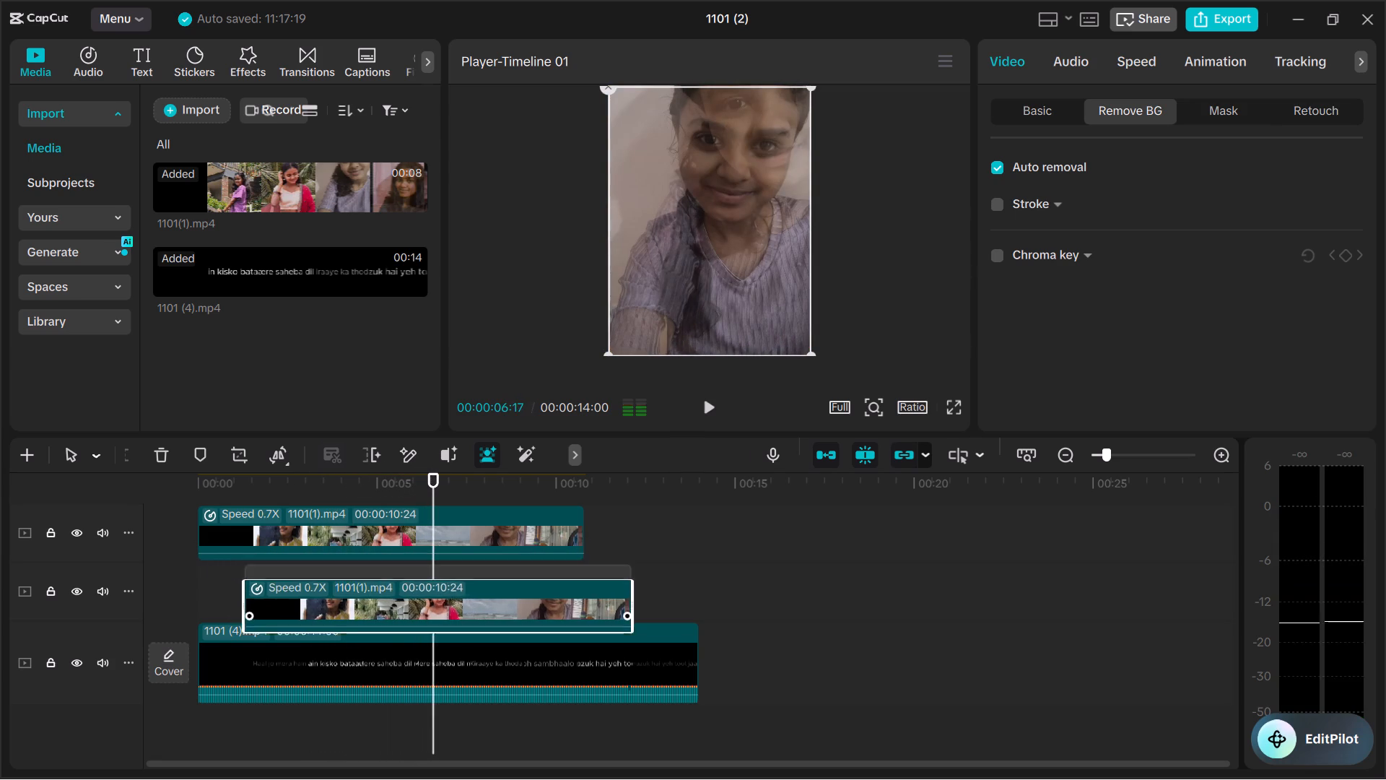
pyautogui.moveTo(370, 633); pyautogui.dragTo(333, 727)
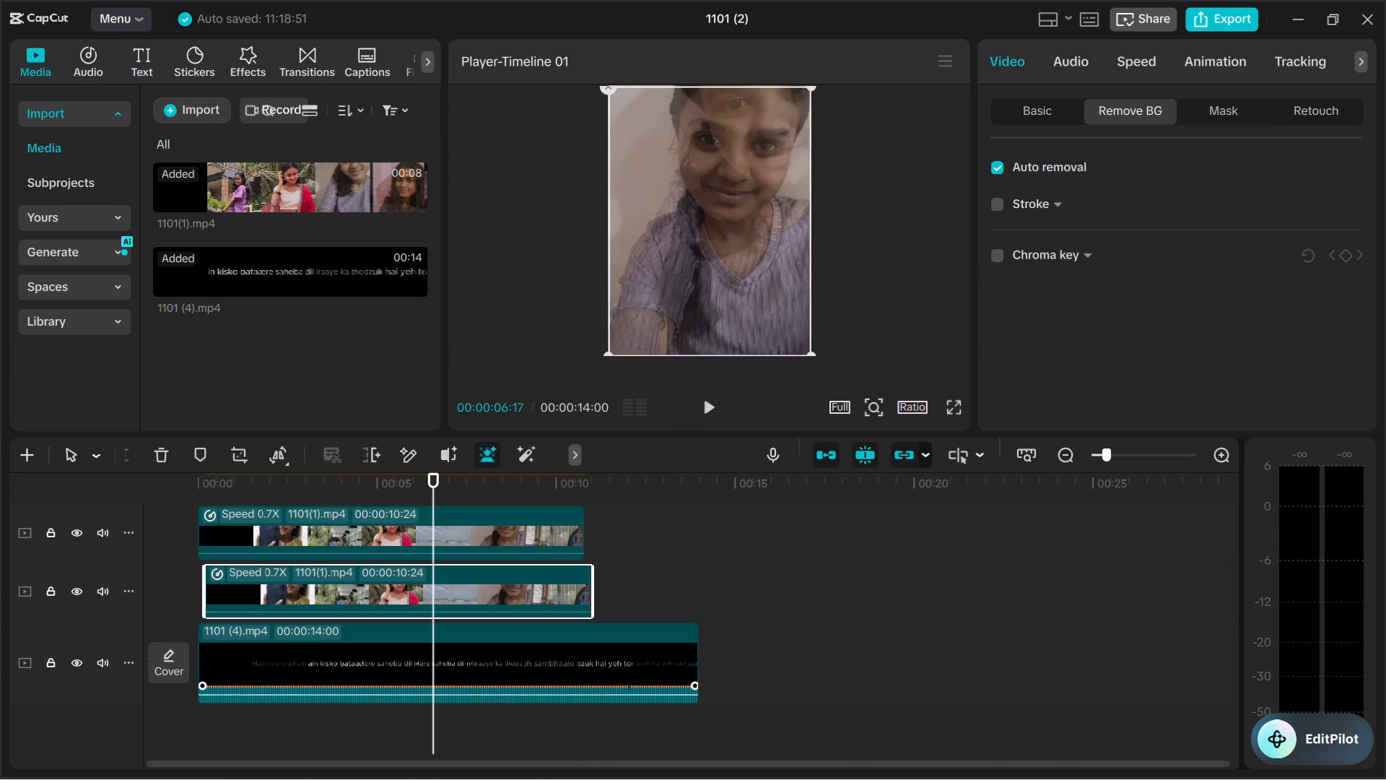
# Move the 1101 (4).mp4 lyric clip from the main track onto its own track between the two 1101(1).mp4 clips.
pyautogui.scroll(-2, 847, 550)
pyautogui.moveTo(448, 661); pyautogui.dragTo(445, 584)
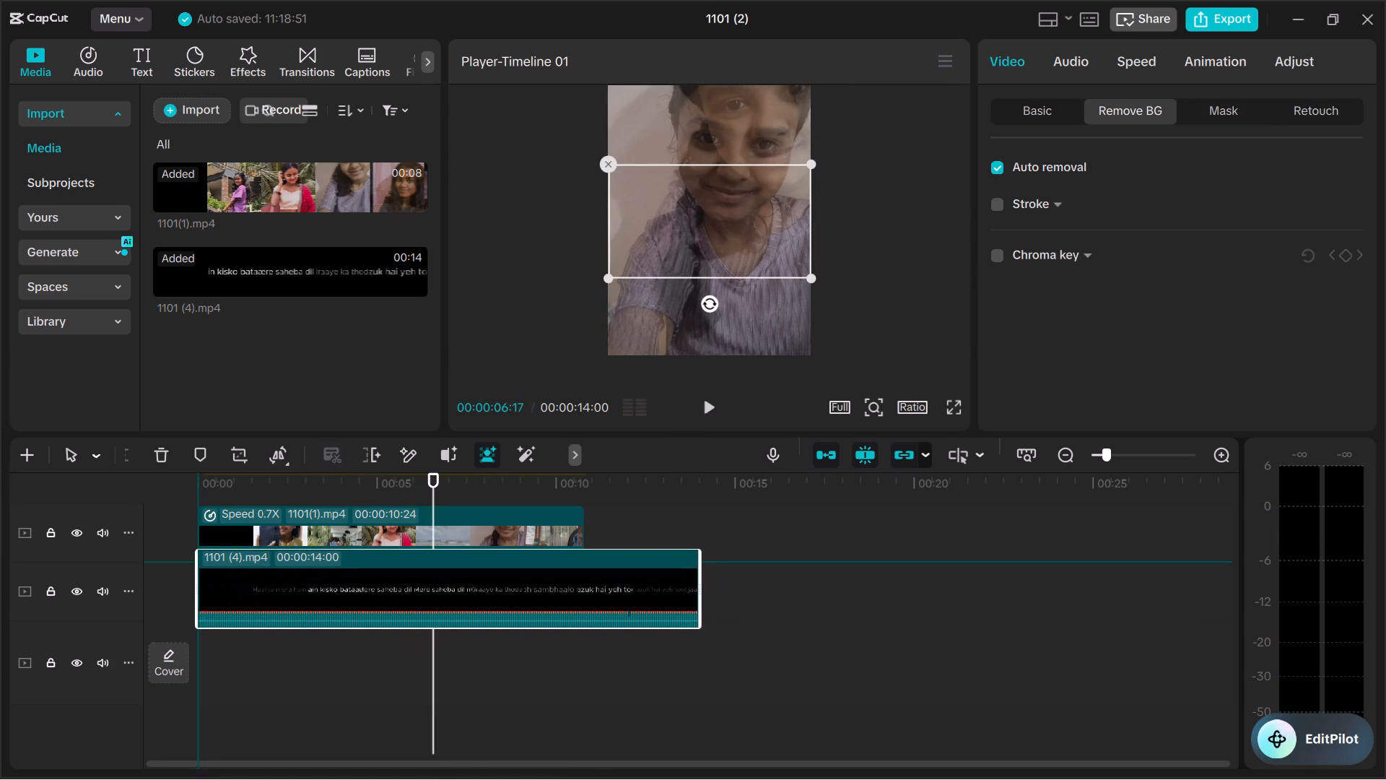
pyautogui.moveTo(445, 584); pyautogui.dragTo(450, 600)
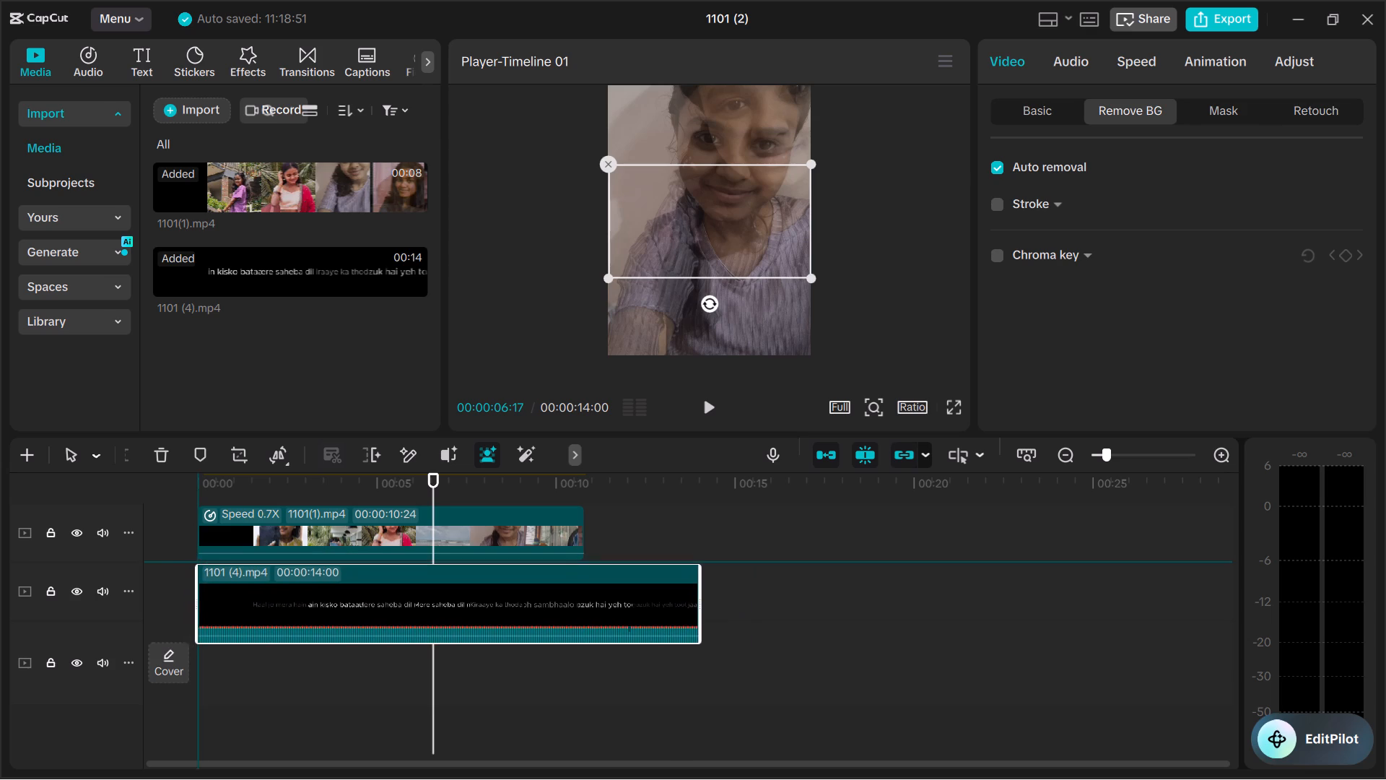
pyautogui.moveTo(450, 600); pyautogui.dragTo(450, 599)
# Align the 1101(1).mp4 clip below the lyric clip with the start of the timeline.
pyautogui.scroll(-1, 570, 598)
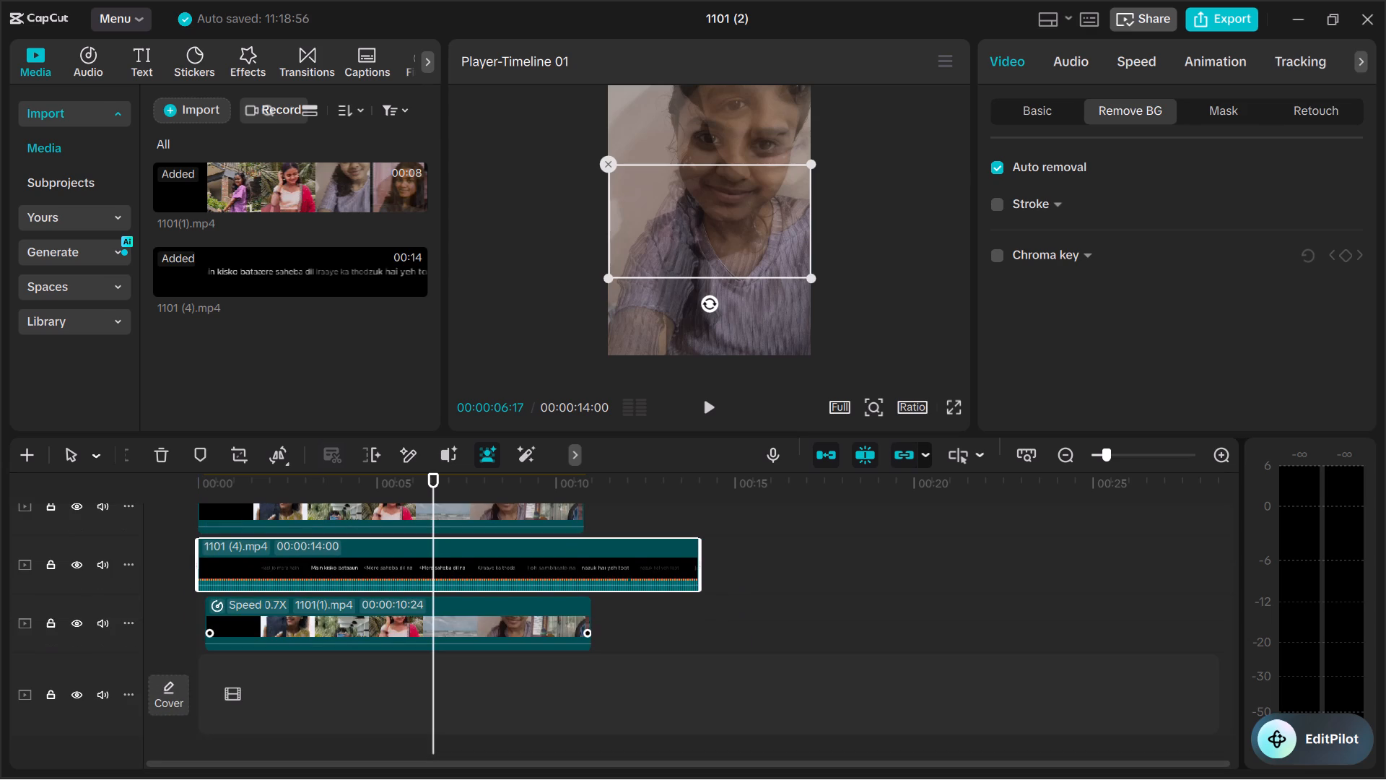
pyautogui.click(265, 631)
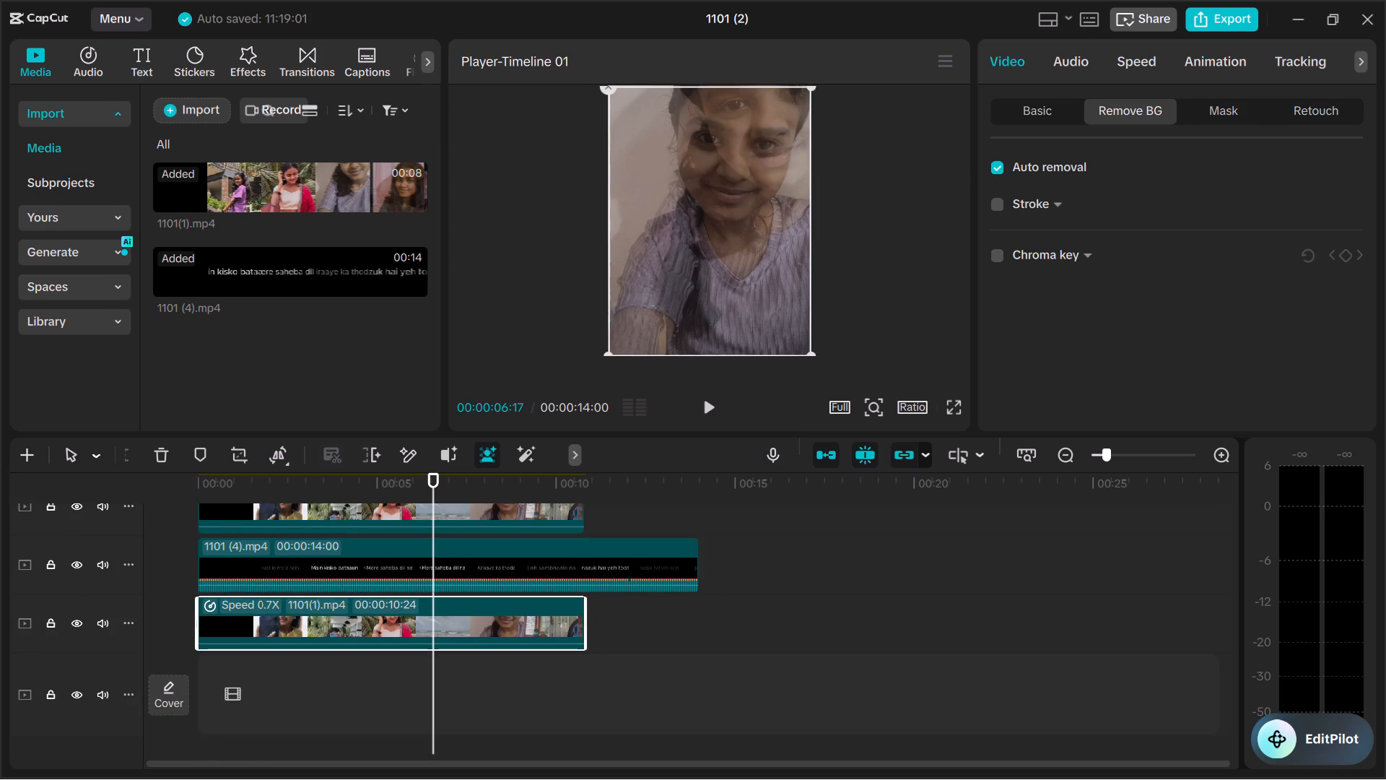
# Preview the reordered clips from the start of the timeline and examine the three stacked tracks.
pyautogui.scroll(4, 746, 585)
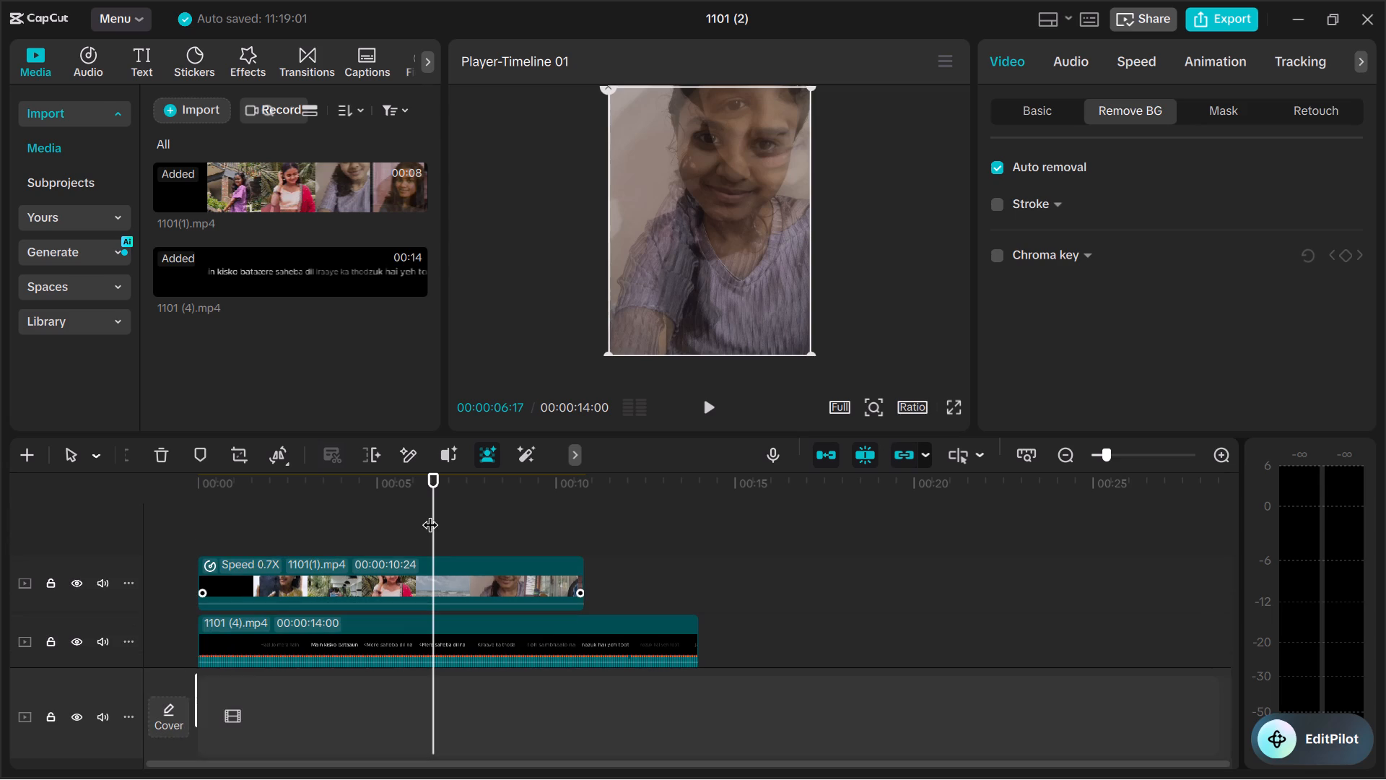
pyautogui.moveTo(433, 514); pyautogui.dragTo(116, 489)
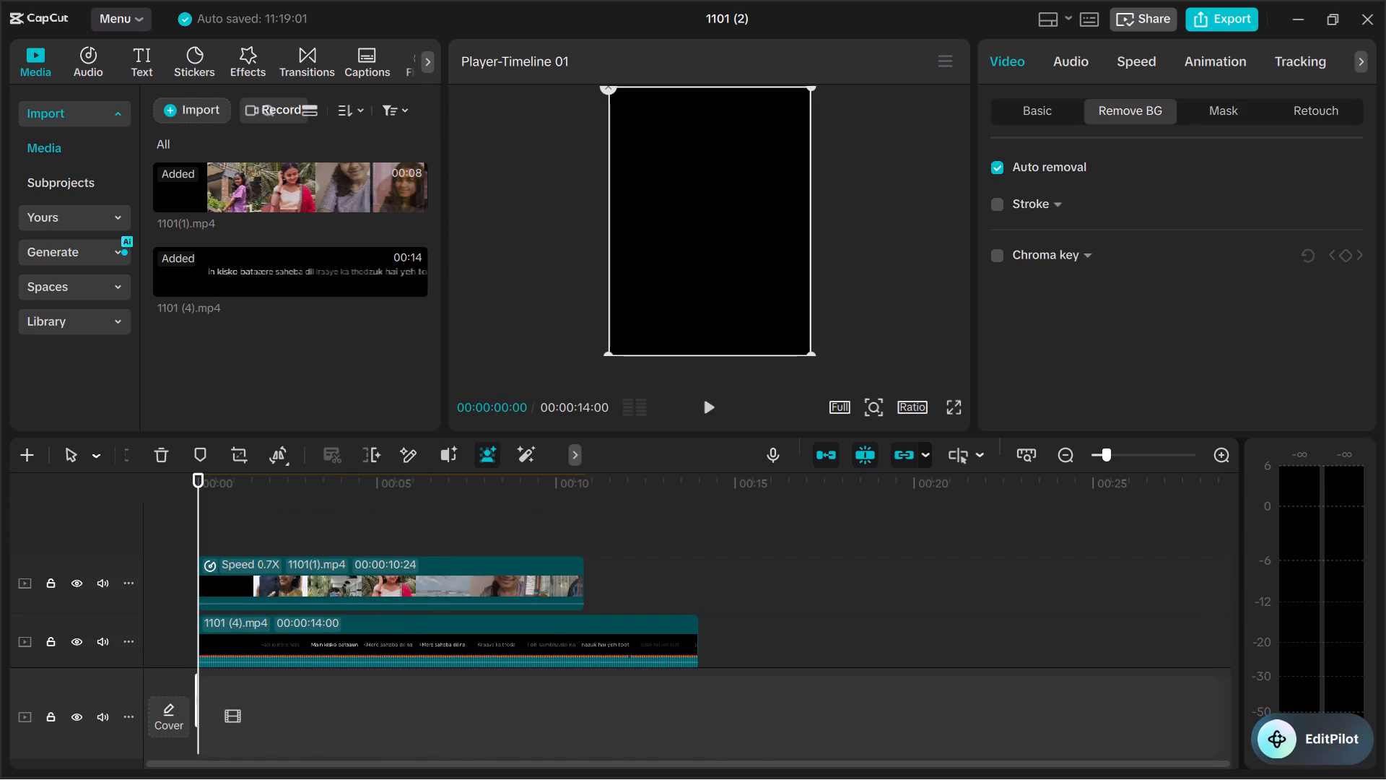
pyautogui.click(705, 405)
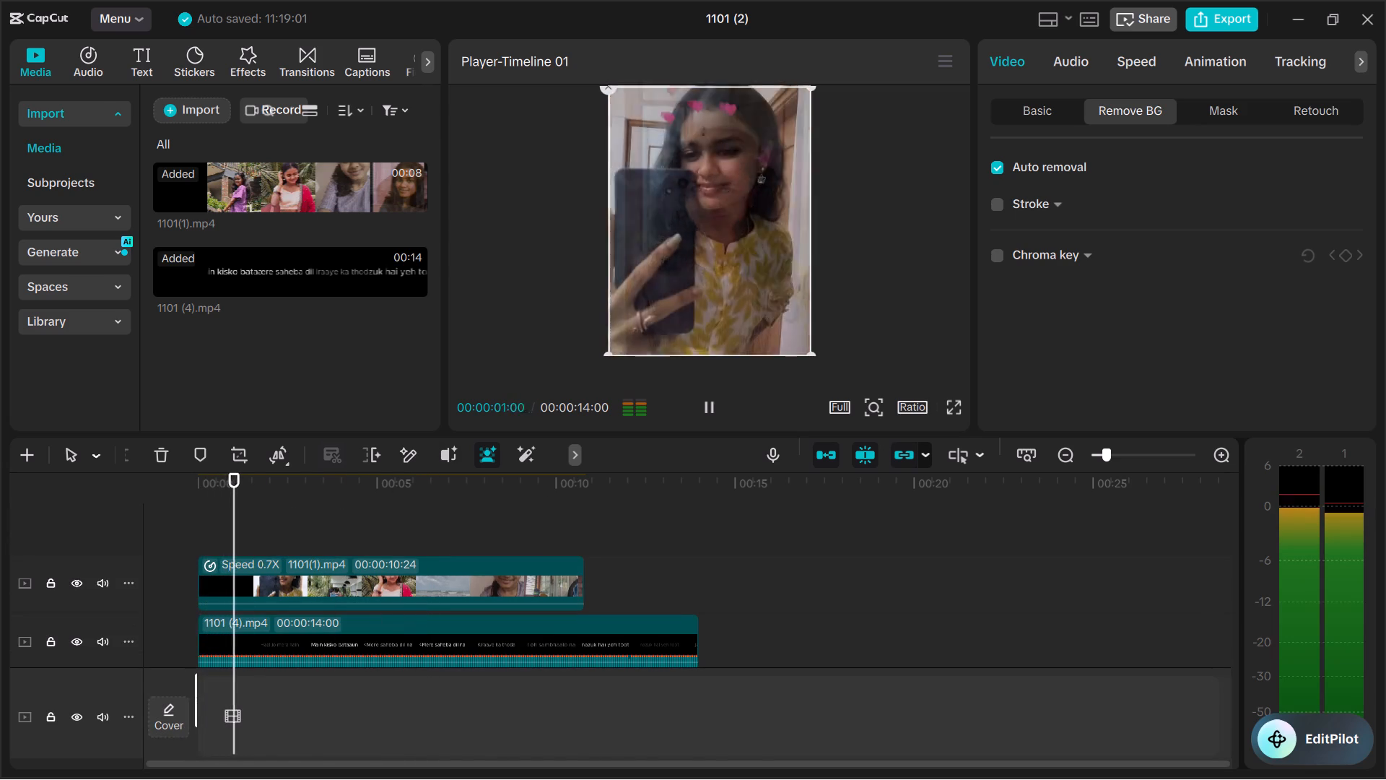
pyautogui.scroll(-2, 652, 534)
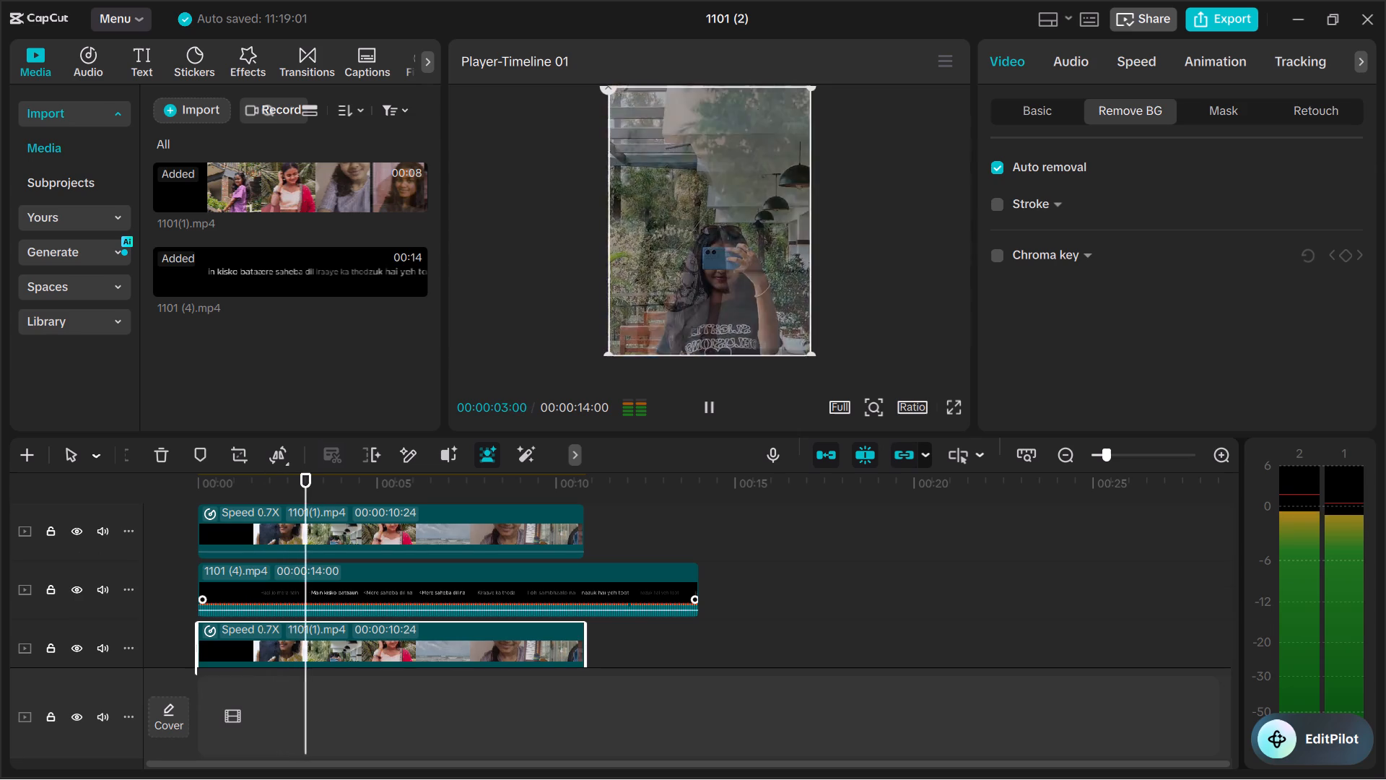
pyautogui.scroll(2, 686, 540)
pyautogui.scroll(-3, 686, 540)
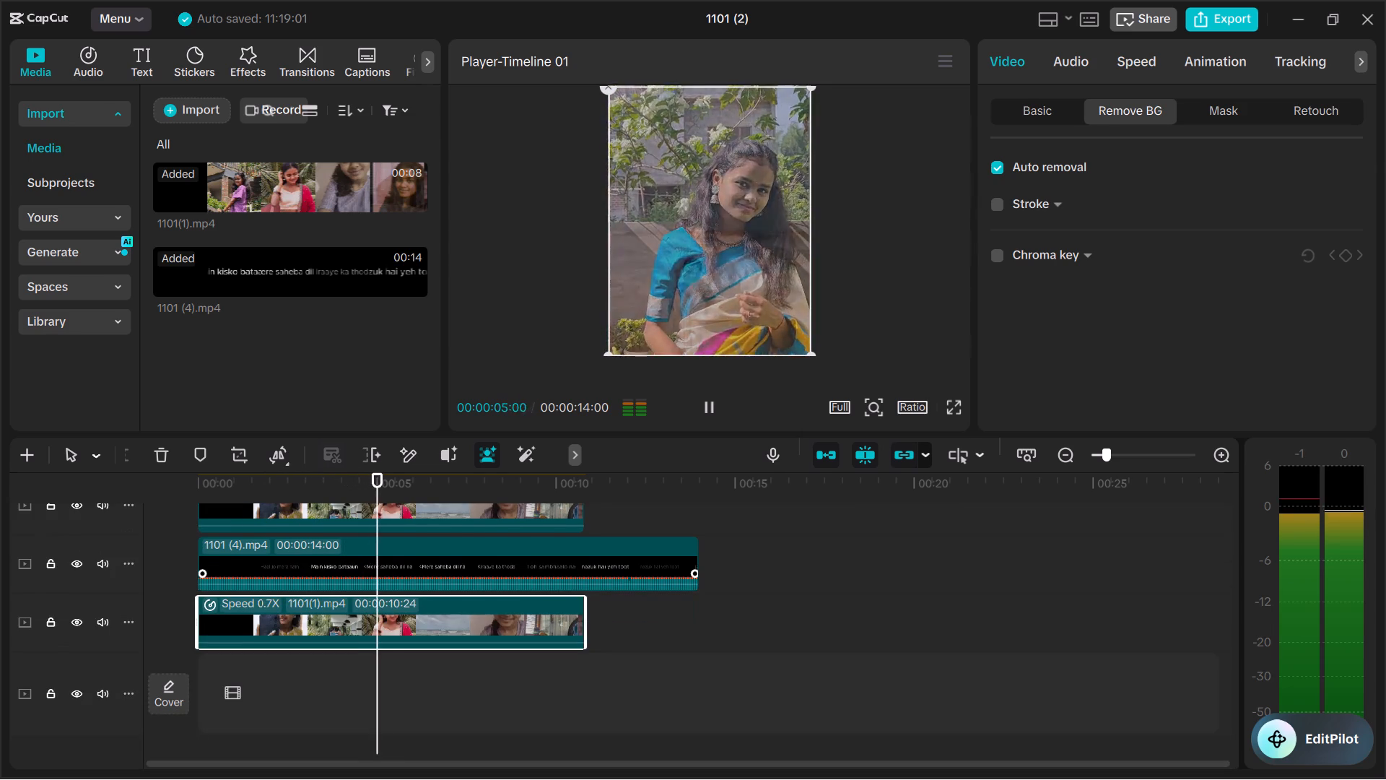
# Return the playhead to 00:00:01:29 and delete the duplicate 1101(1).mp4 clip below the lyric clip.
pyautogui.click(474, 614)
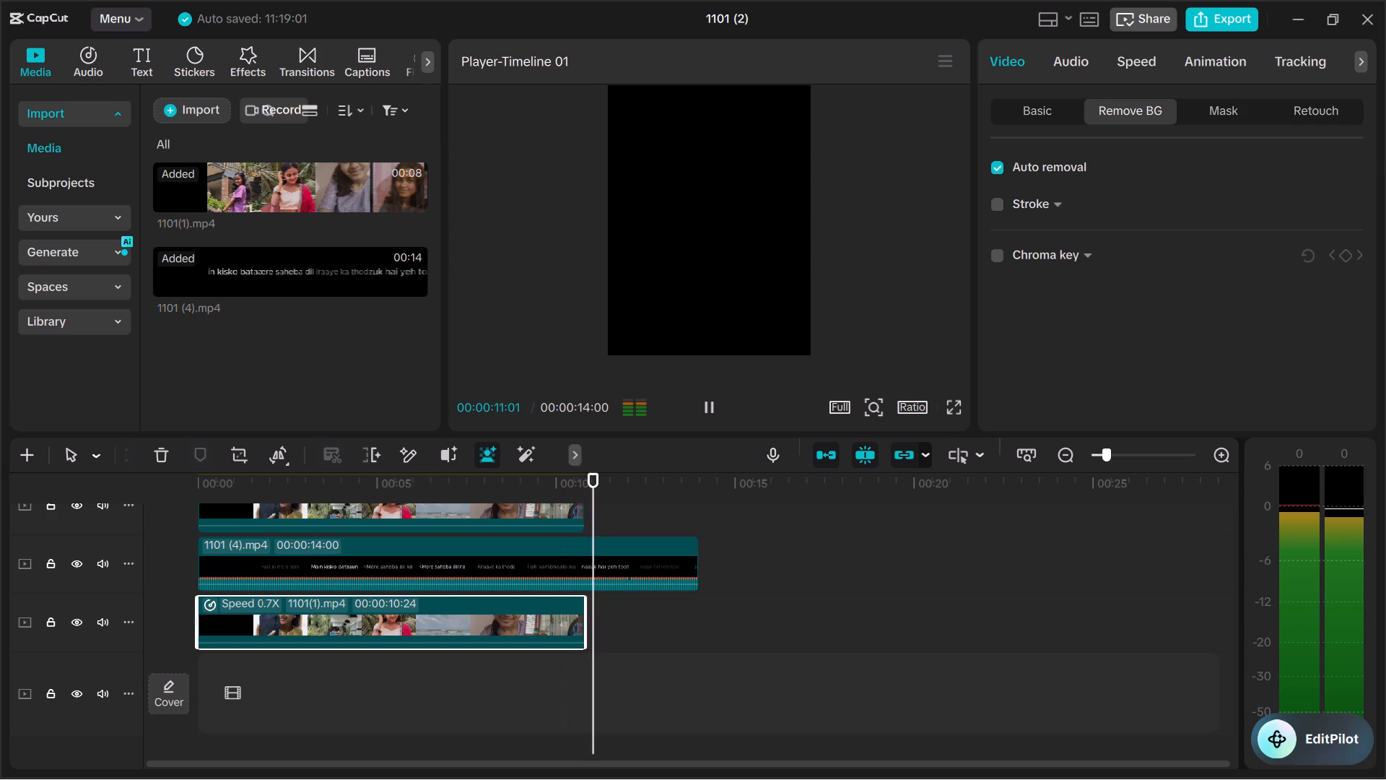
pyautogui.moveTo(637, 510); pyautogui.dragTo(391, 521)
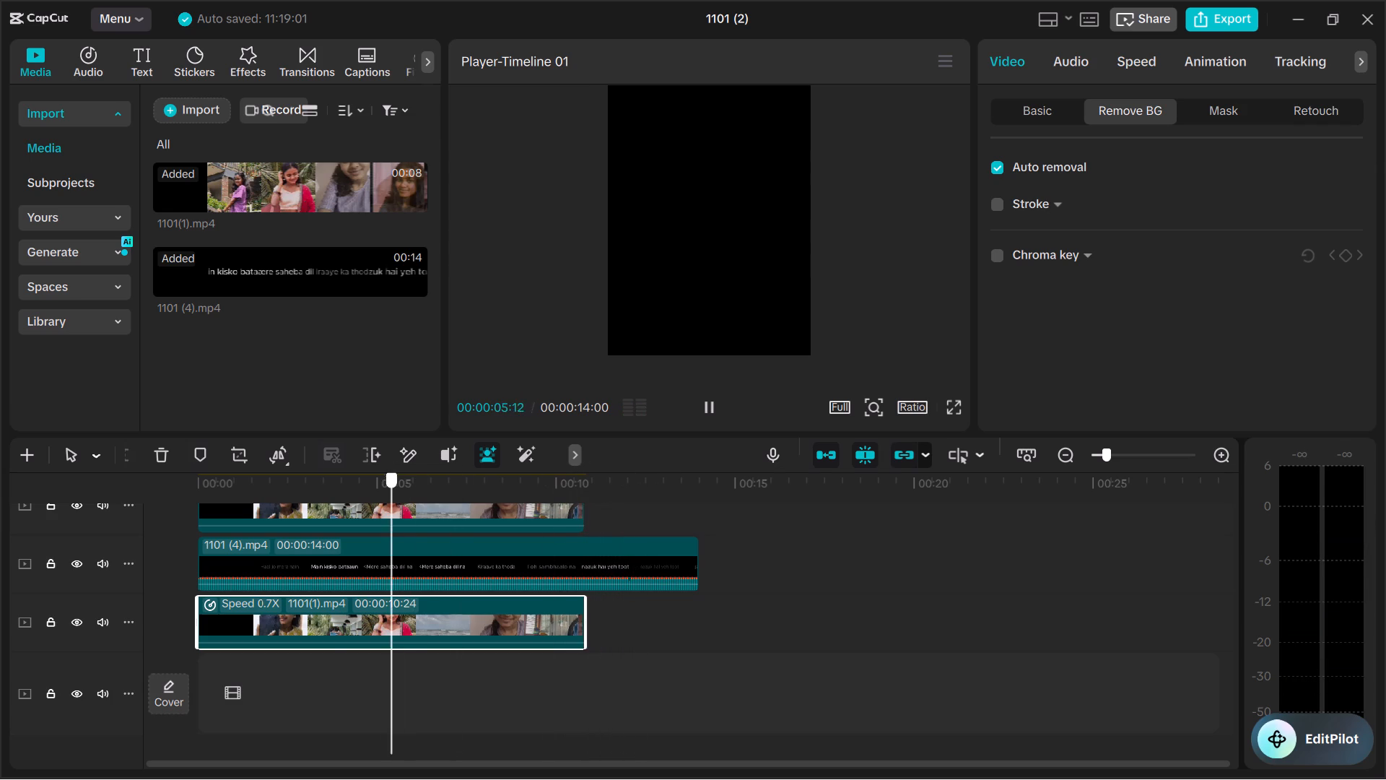
pyautogui.moveTo(391, 521); pyautogui.dragTo(269, 527)
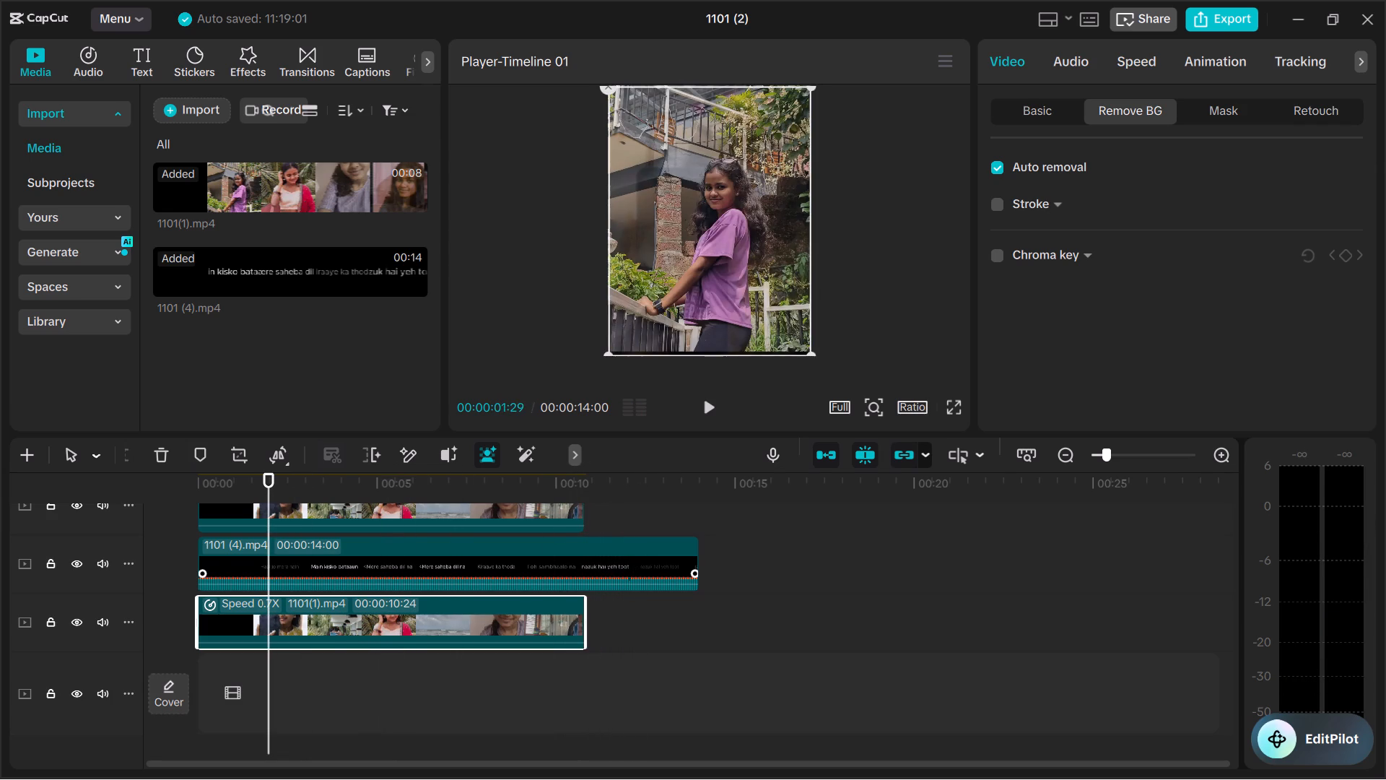
pyautogui.press('BackSpace')
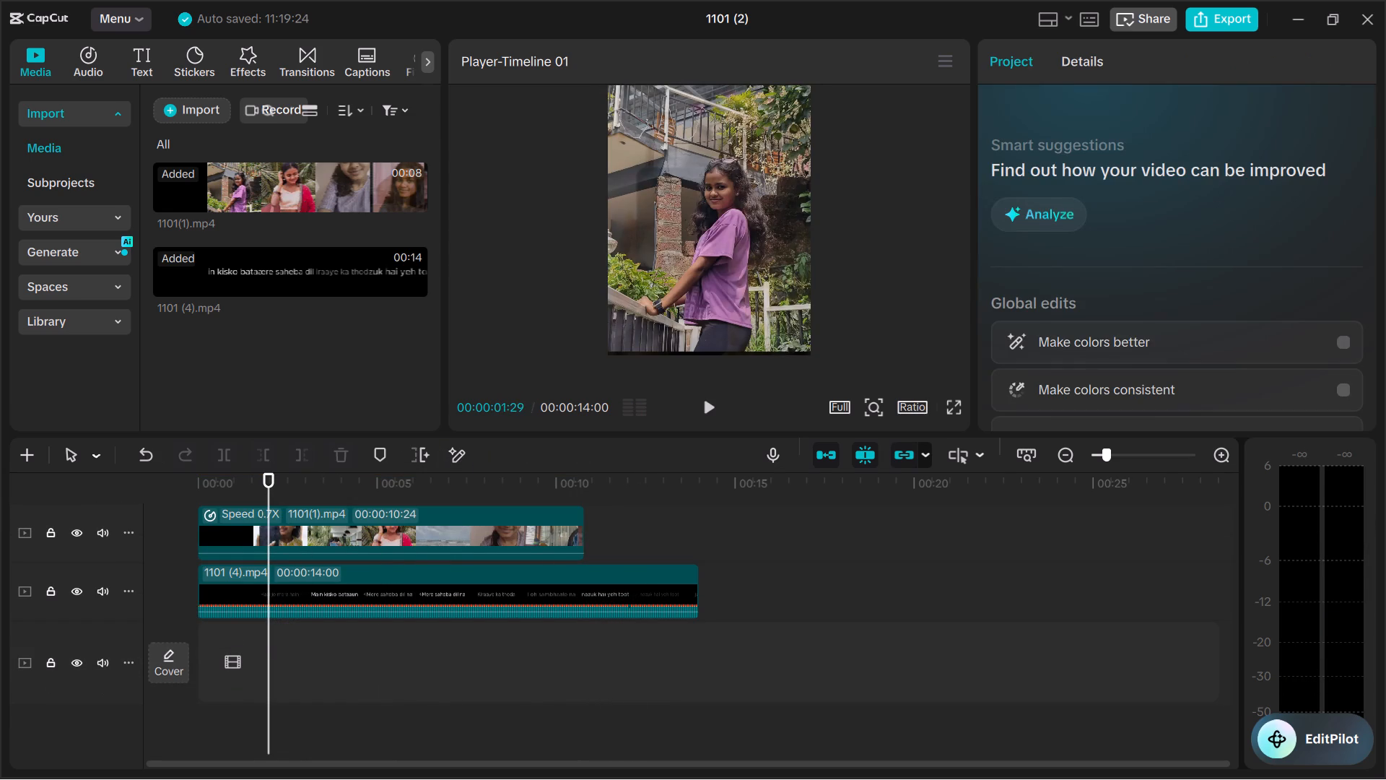
# Preview the two remaining clips from 00:00:01:29.
pyautogui.click(704, 402)
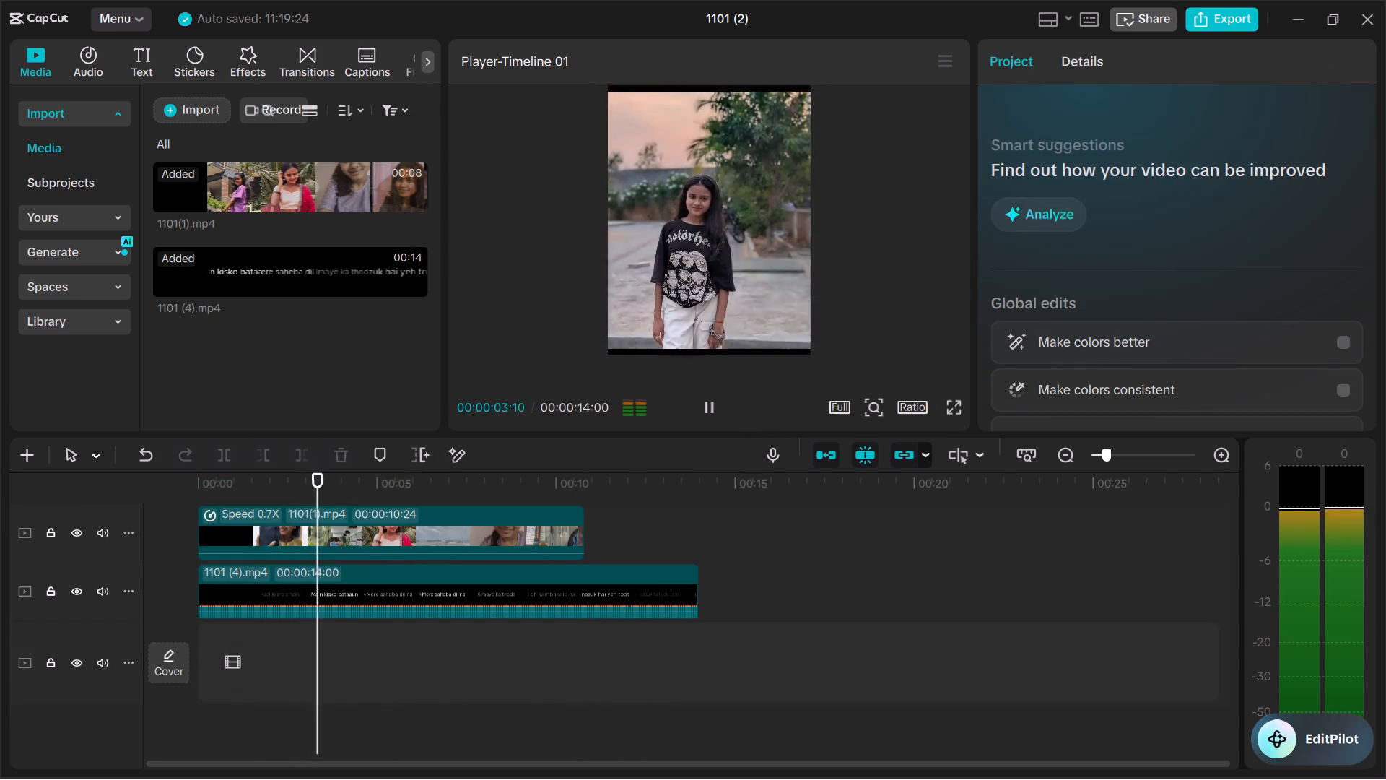
# Move the 1101 (4).mp4 lyric clip to the track above the 1101(1).mp4 photo clip, starting at the timeline start.
pyautogui.moveTo(471, 589); pyautogui.dragTo(472, 531)
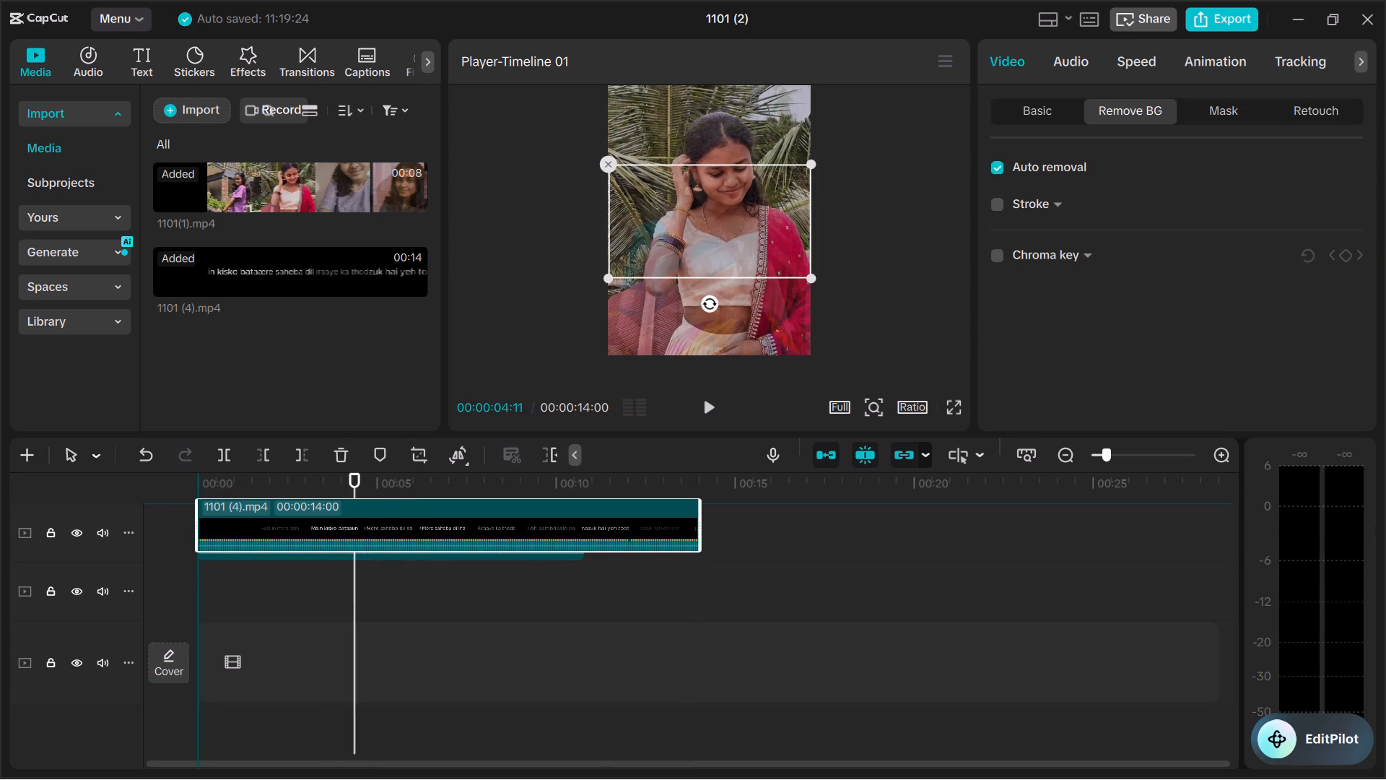
pyautogui.moveTo(472, 531); pyautogui.dragTo(473, 531)
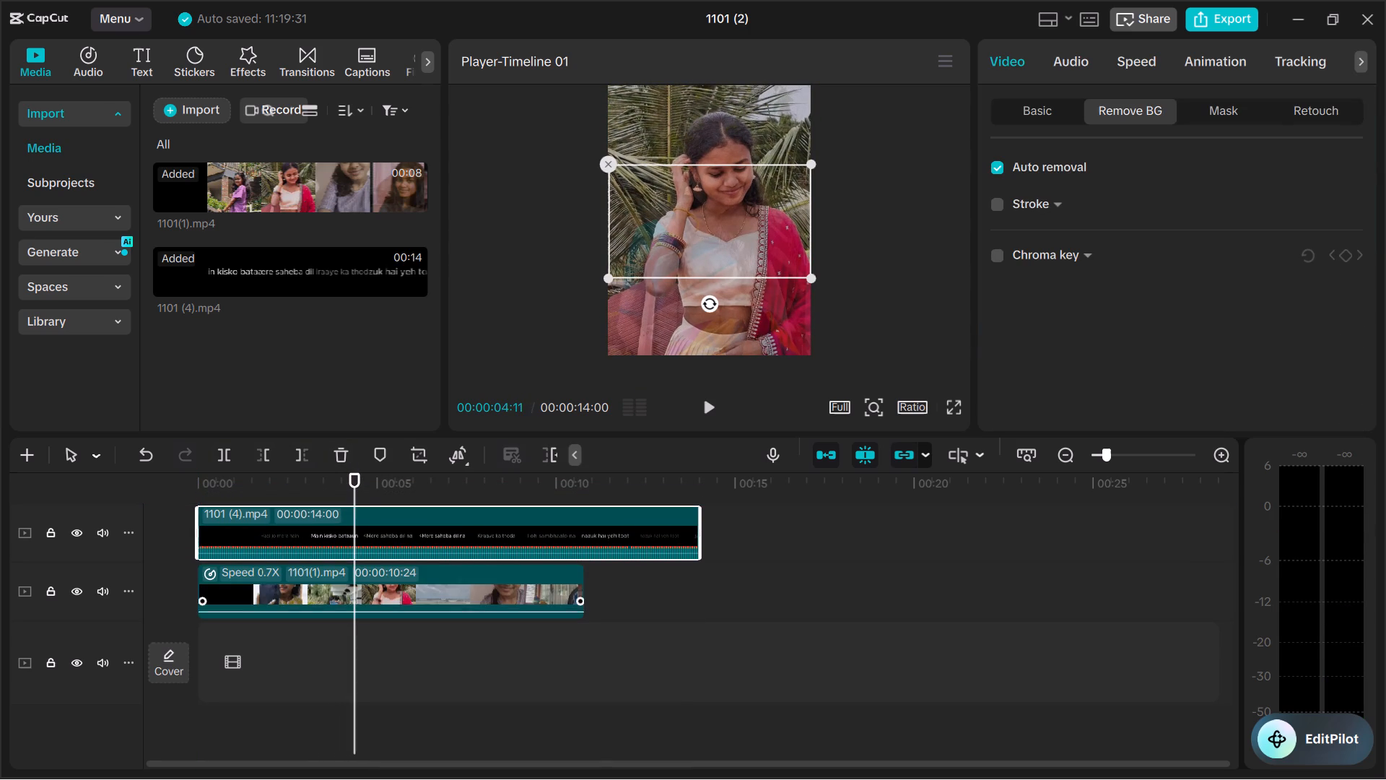
# Preview the video from 00:00:04:11 to the end with the lyric clip on top.
pyautogui.click(710, 404)
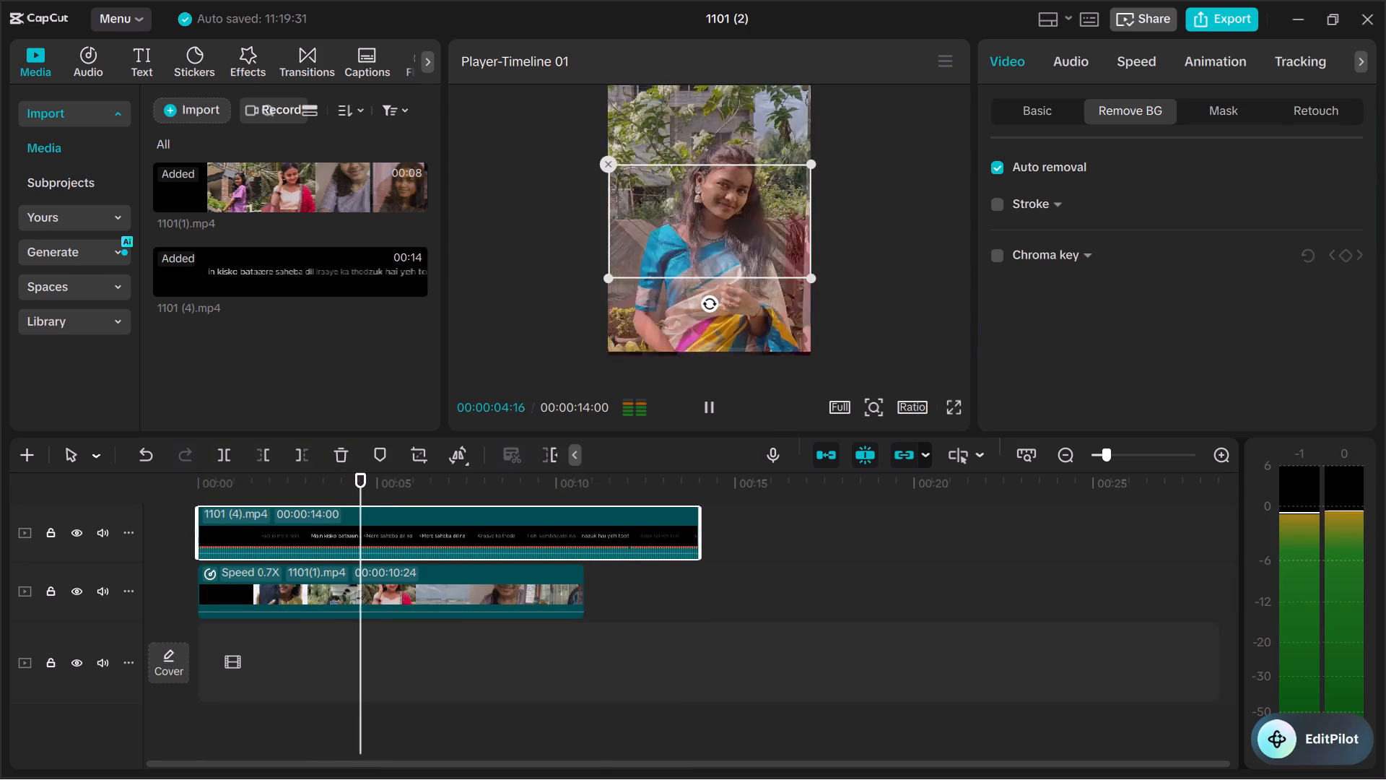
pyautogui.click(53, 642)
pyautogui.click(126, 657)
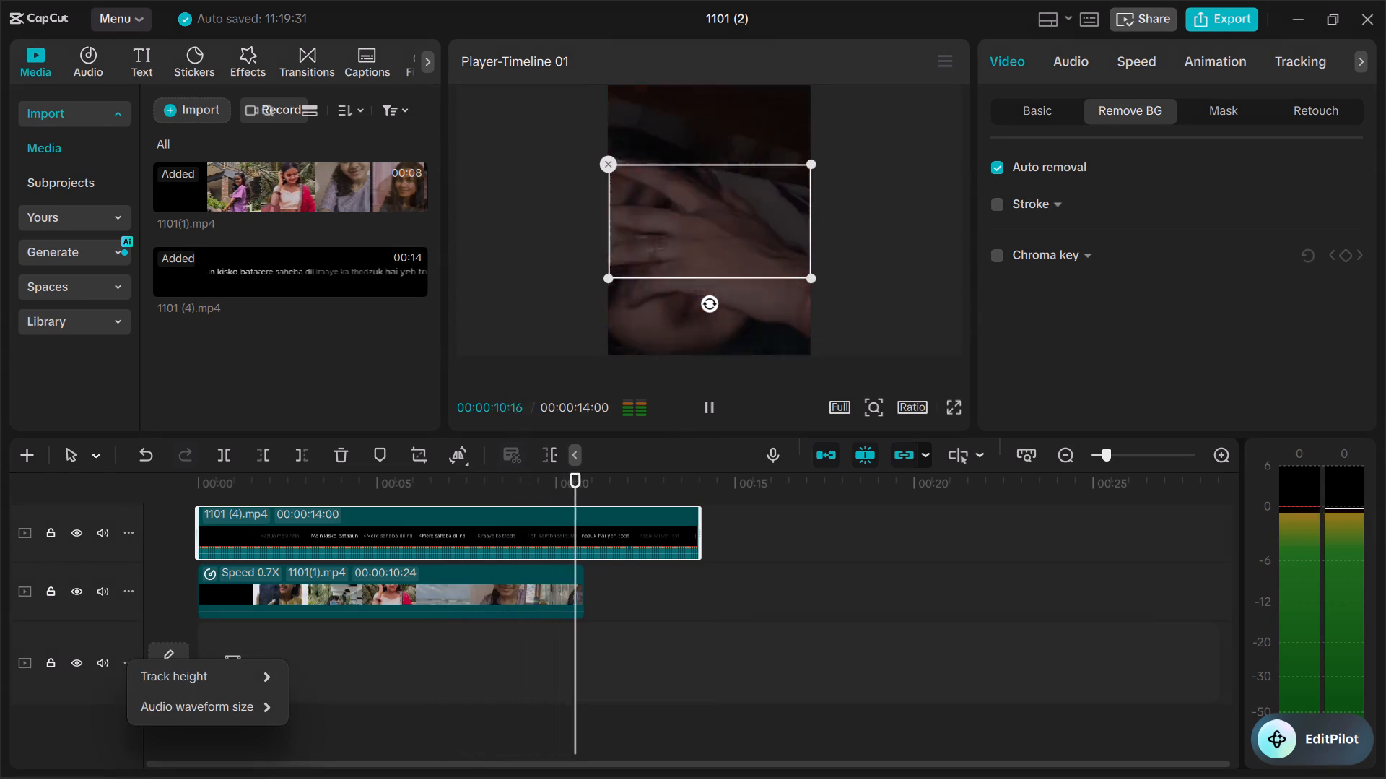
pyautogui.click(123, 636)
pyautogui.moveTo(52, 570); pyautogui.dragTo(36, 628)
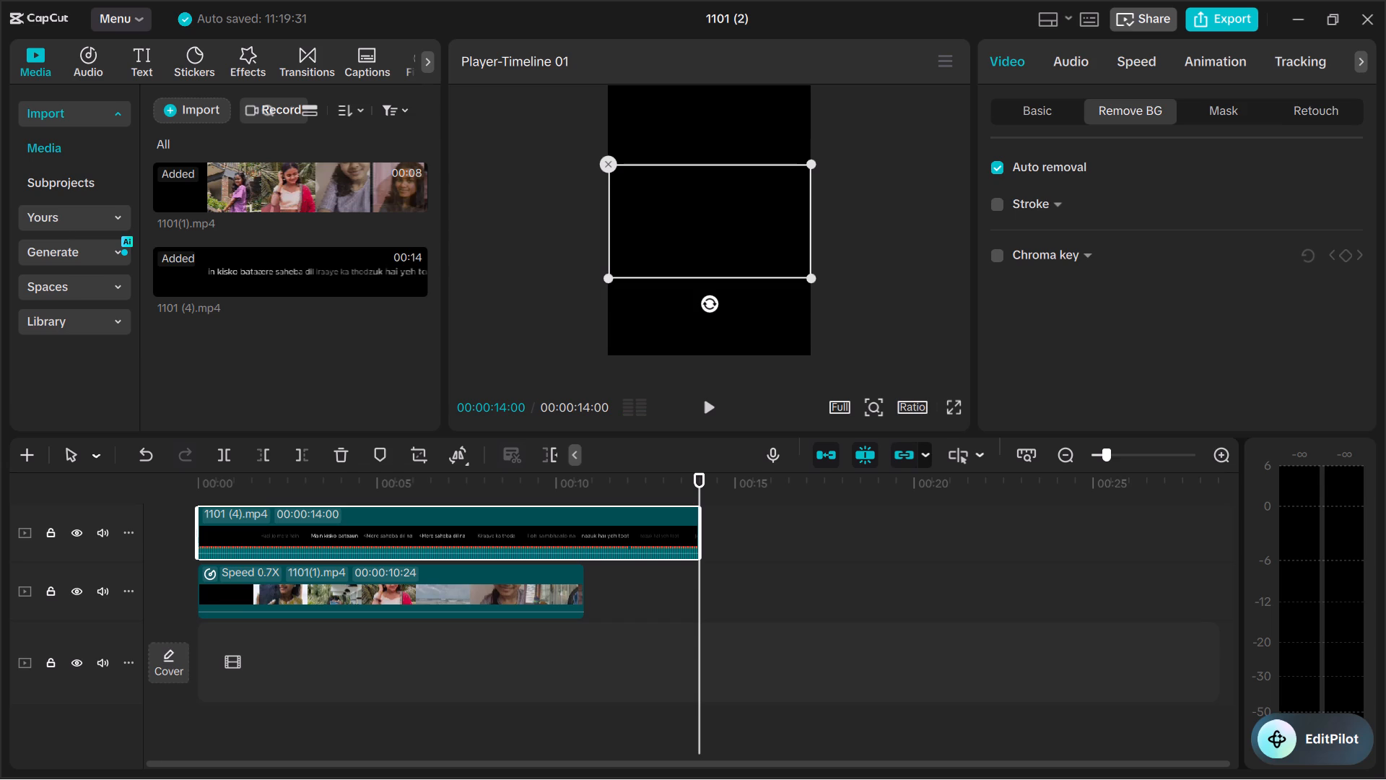
# Return the playhead to the timeline start and undo the last two edits, the lyric clip's move and the duplicate clip's deletion.
pyautogui.click(229, 659)
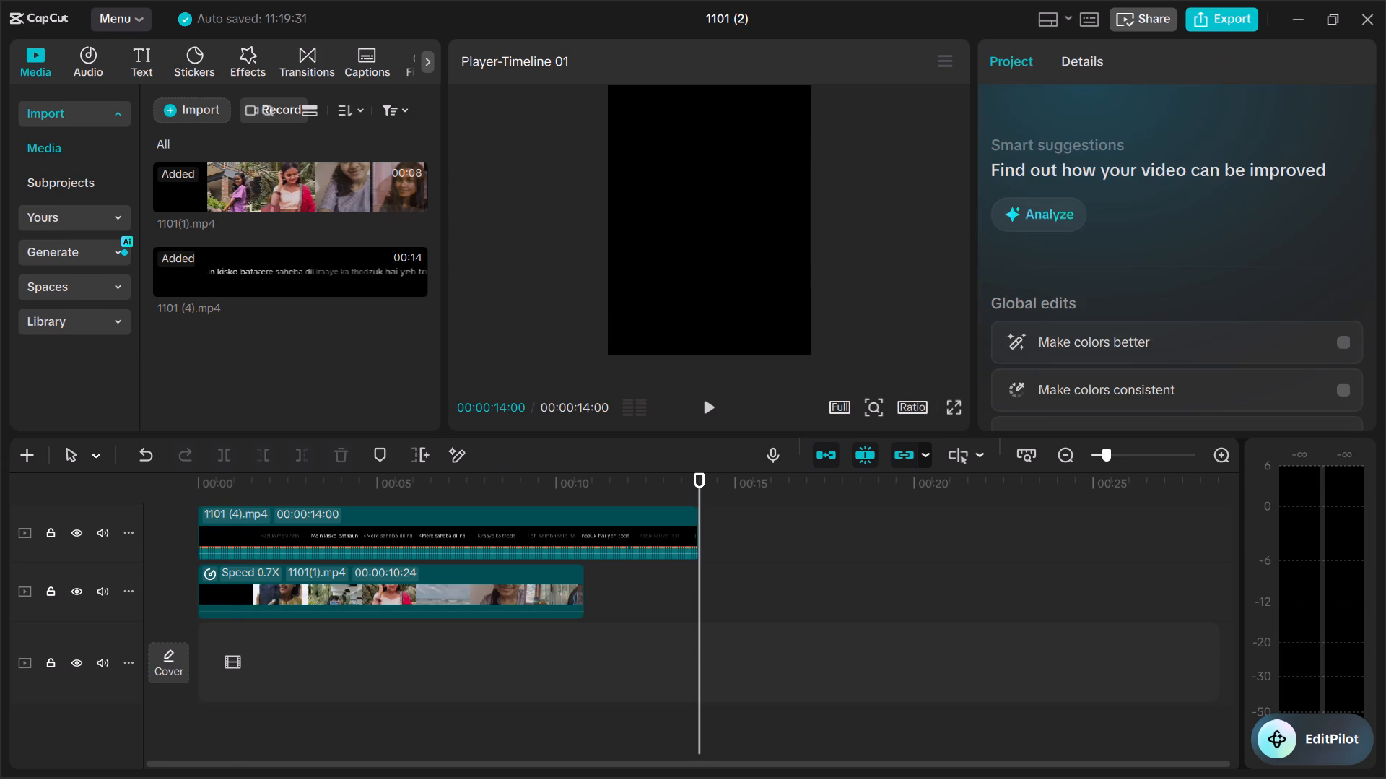
pyautogui.moveTo(229, 659); pyautogui.dragTo(196, 651)
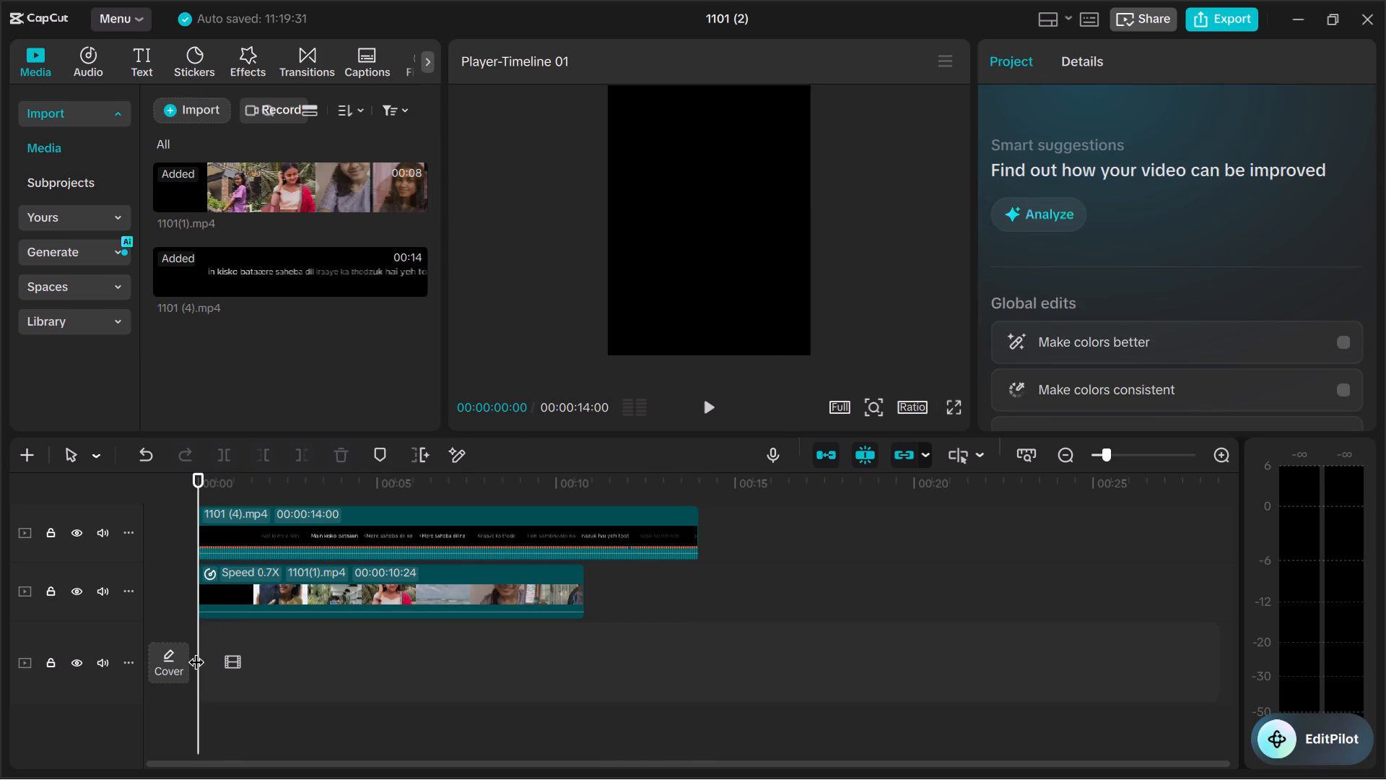
pyautogui.scroll(5, 701, 577)
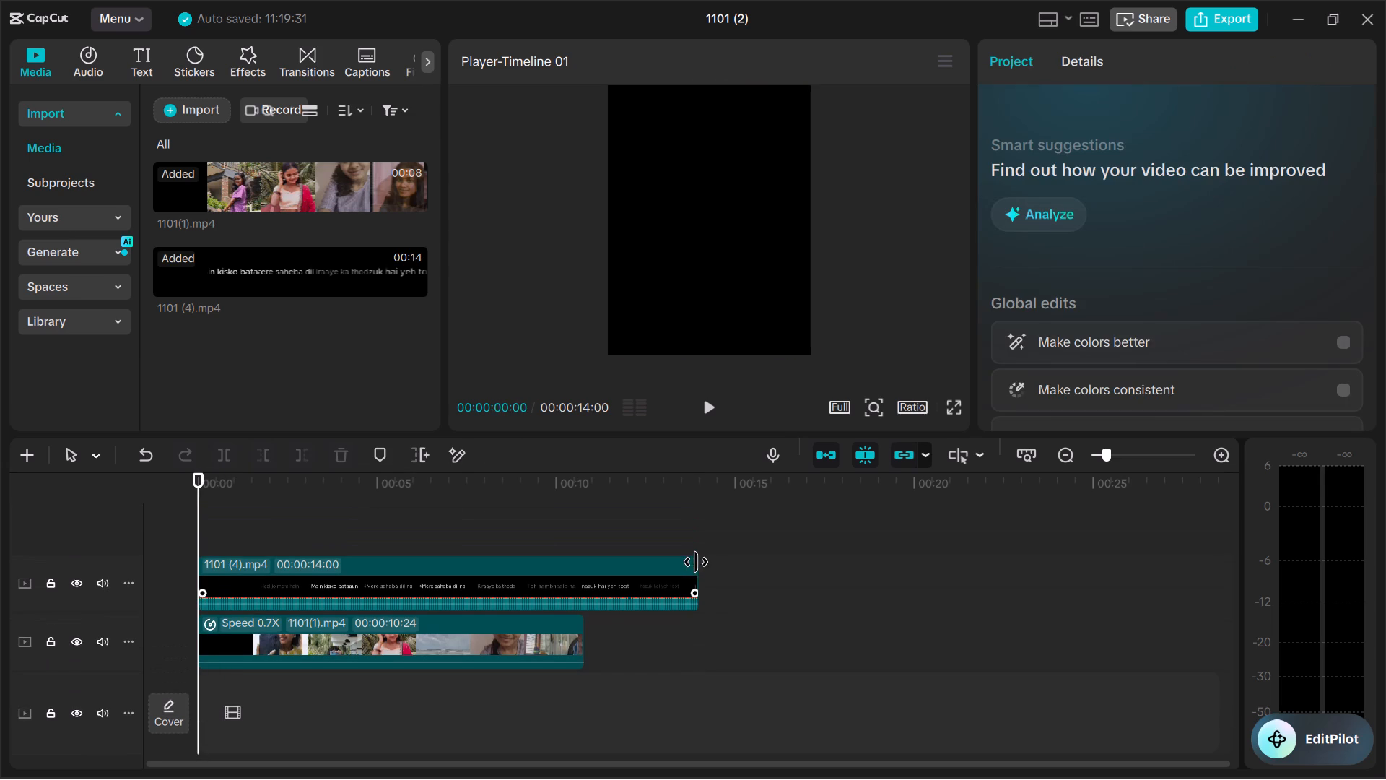
pyautogui.scroll(-1, 738, 480)
pyautogui.hotkey('ctrl', 'z')
pyautogui.hotkey('ctrl', 'z')
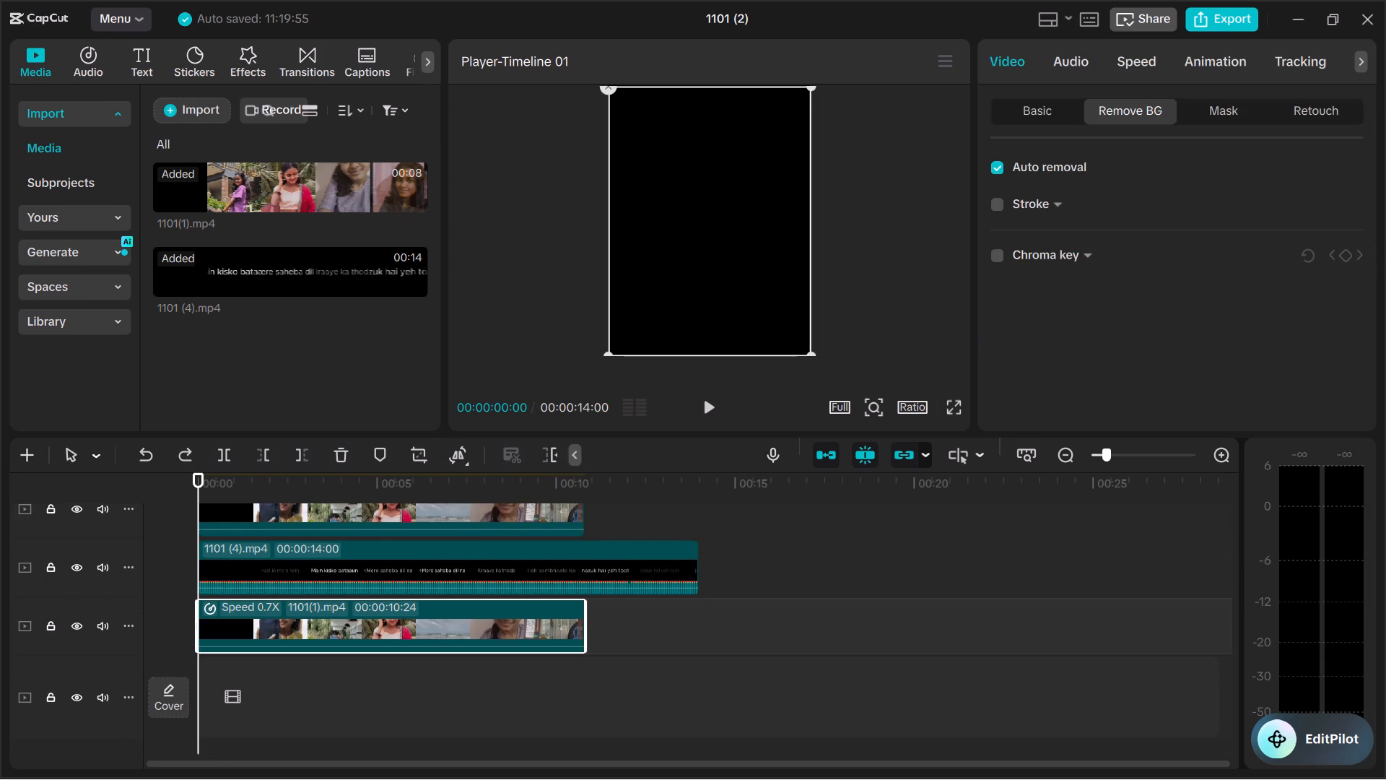
# Move the playhead to 00:00:04:26 and select the 1101(1).mp4 photo clip above the lyric clip.
pyautogui.scroll(5, 752, 555)
pyautogui.click(760, 575)
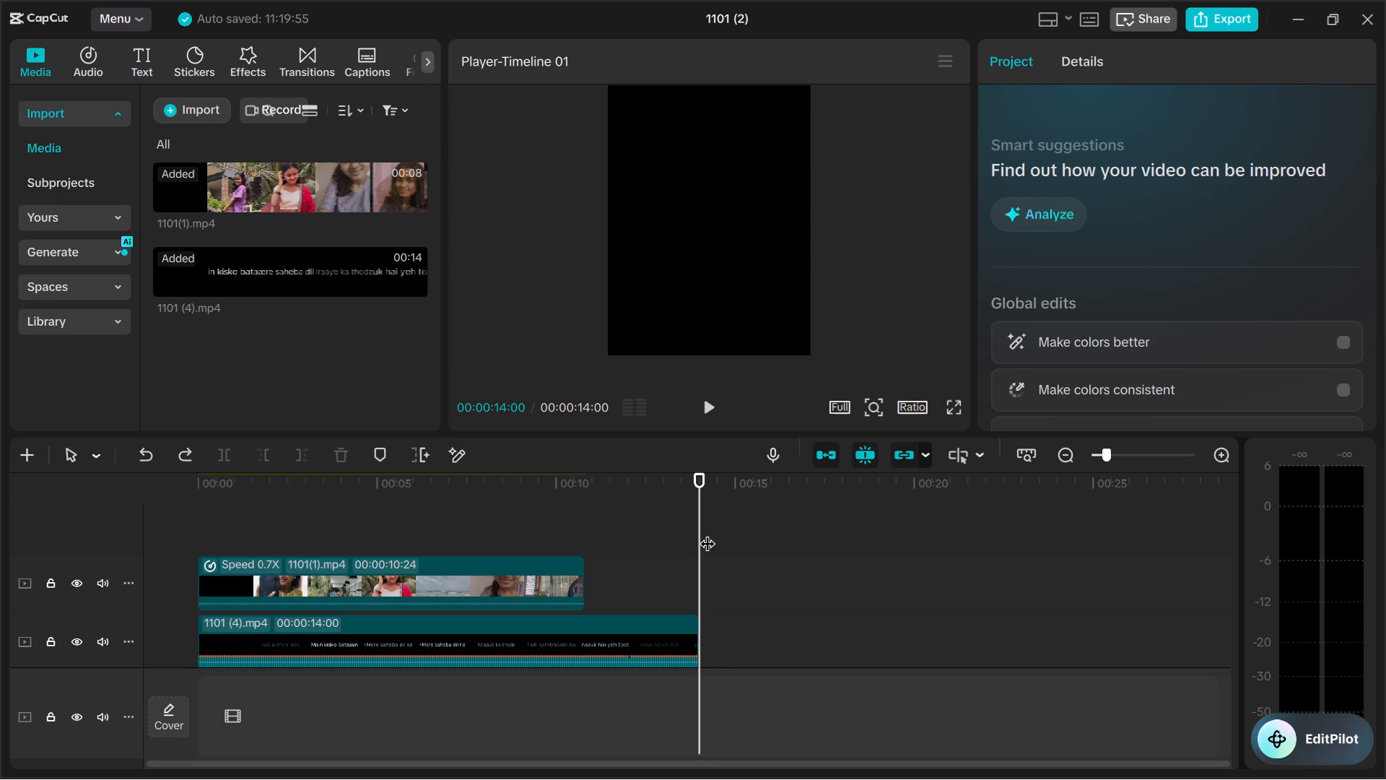
pyautogui.click(413, 617)
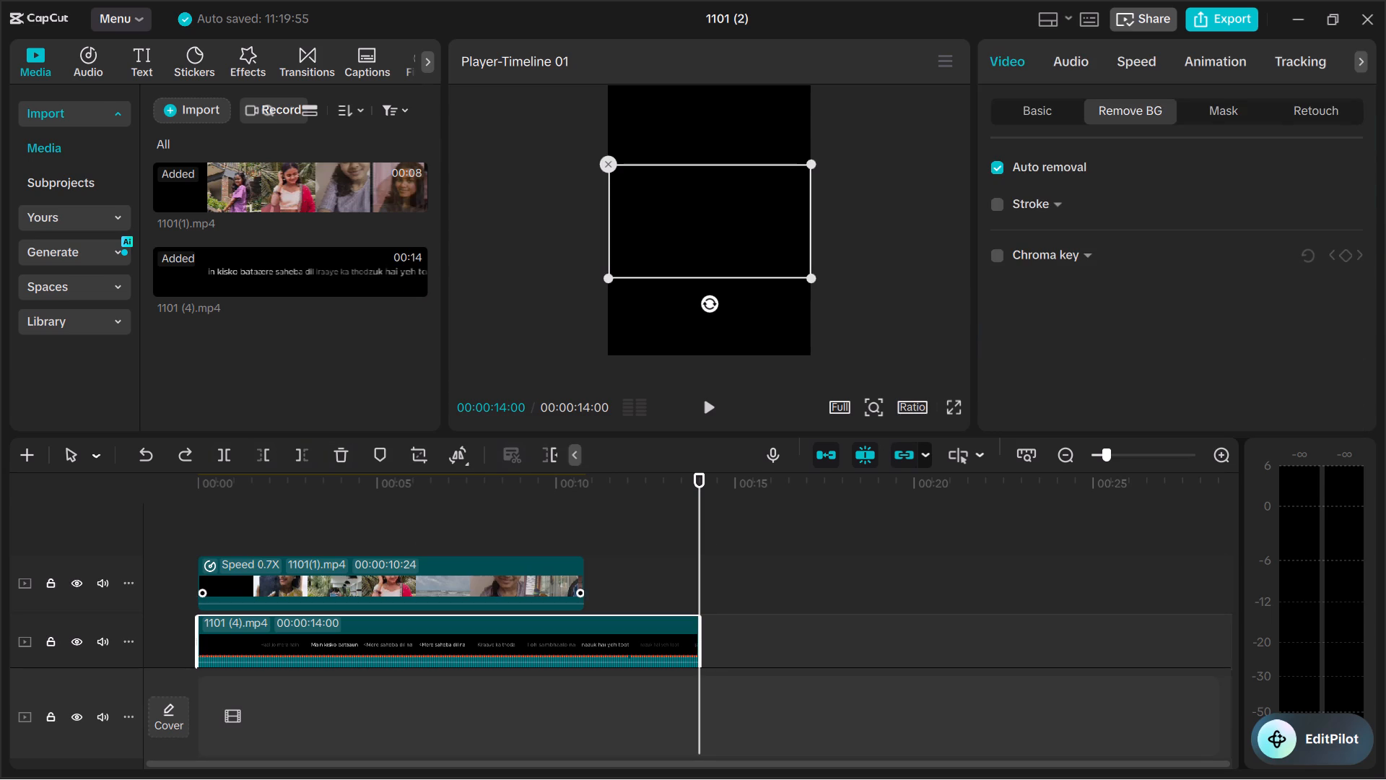
pyautogui.click(1359, 64)
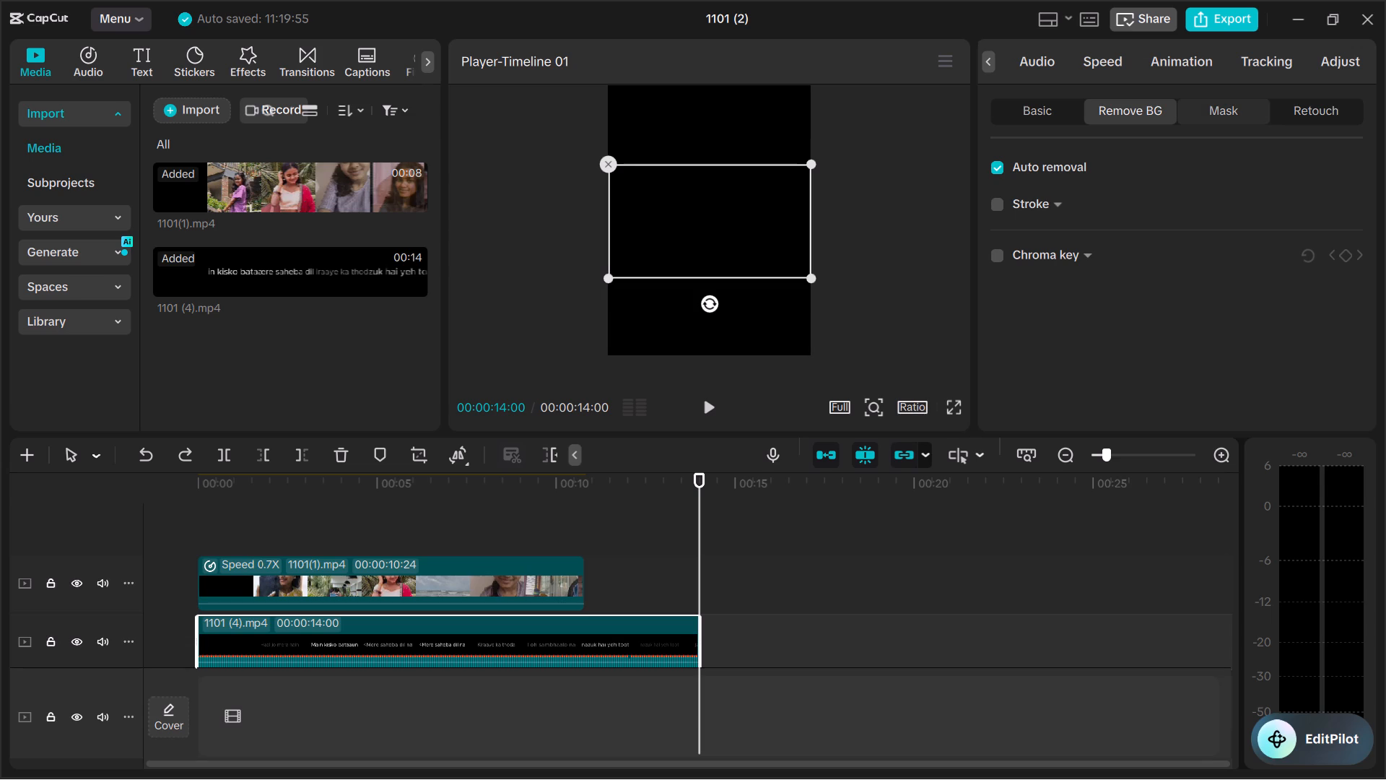
pyautogui.scroll(-5, 1167, 230)
pyautogui.moveTo(700, 547); pyautogui.dragTo(372, 519)
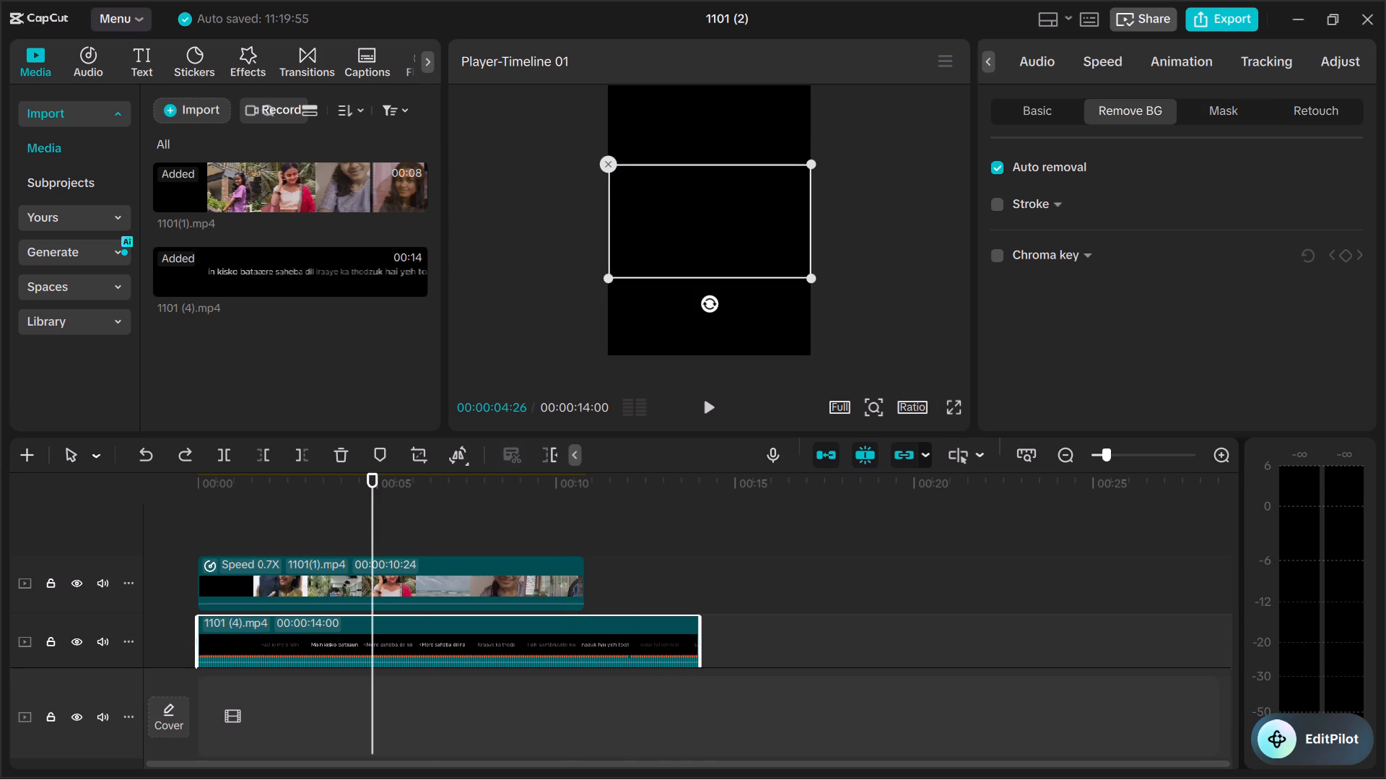
pyautogui.click(679, 242)
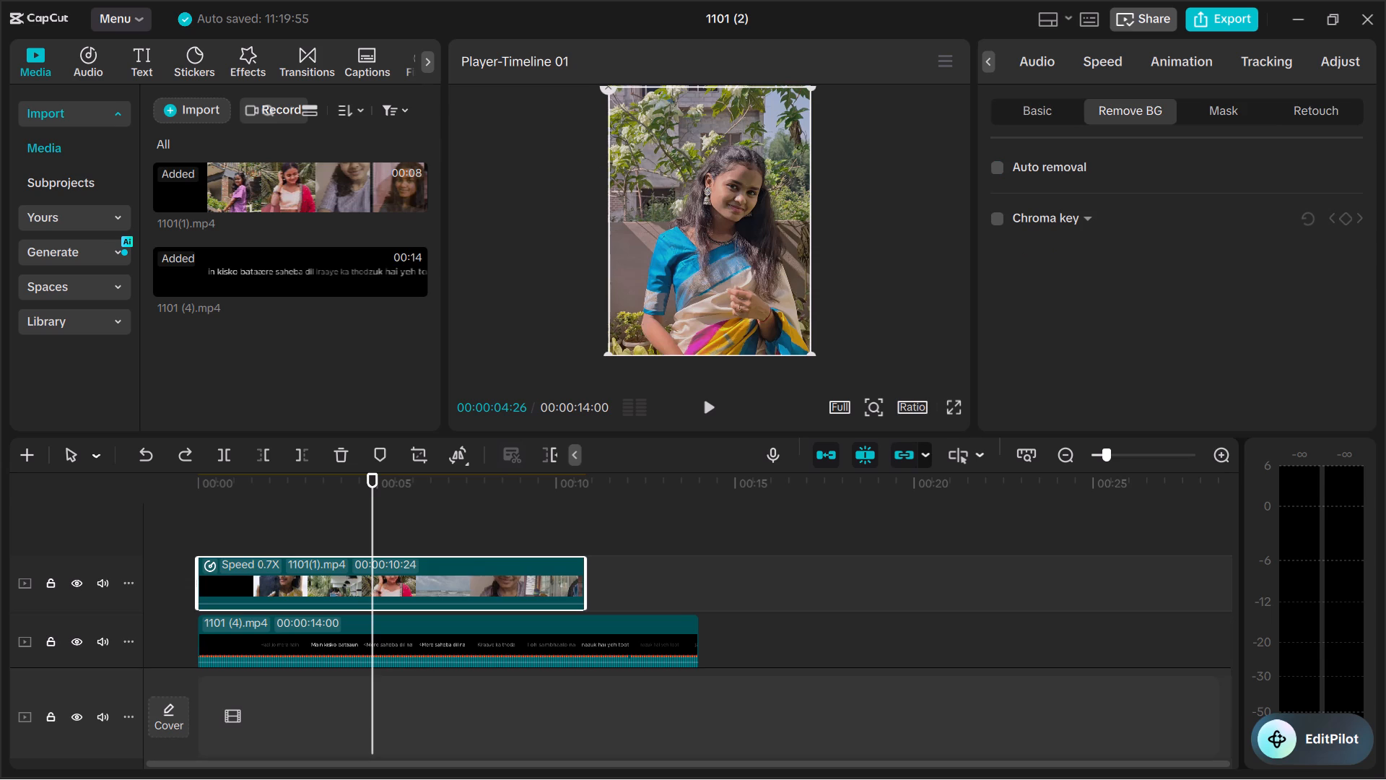
# Try to turn off the main track magnet for the timeline.
pyautogui.click(975, 459)
pyautogui.click(976, 459)
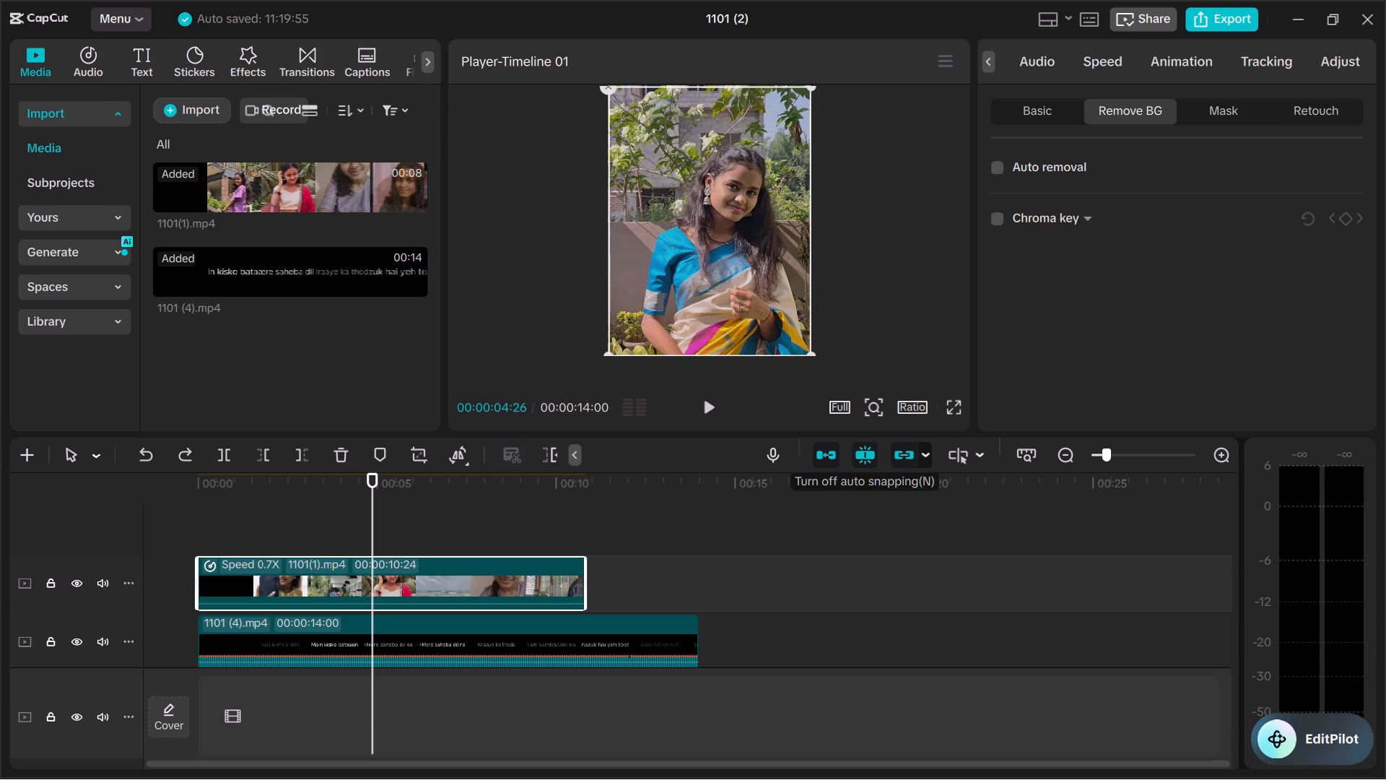
pyautogui.rightClick(824, 455)
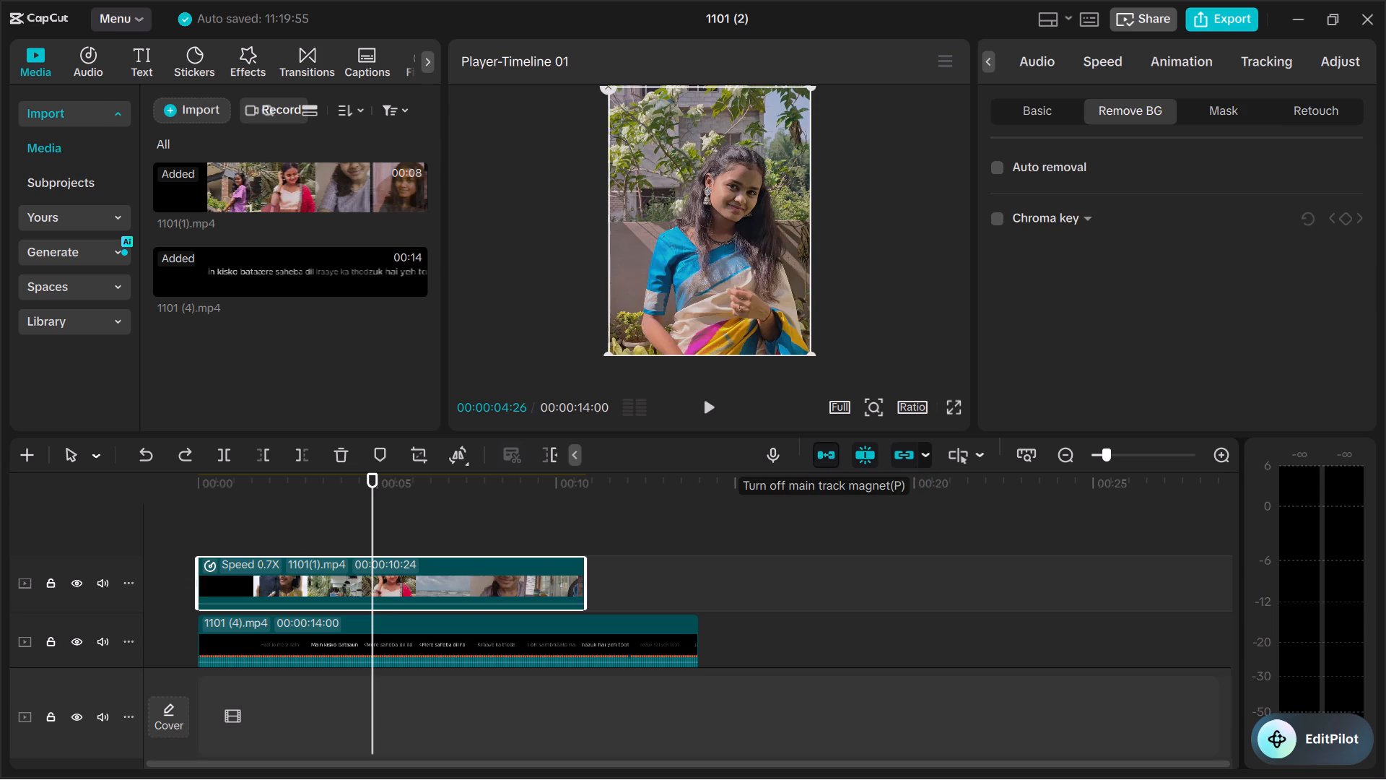
pyautogui.click(819, 446)
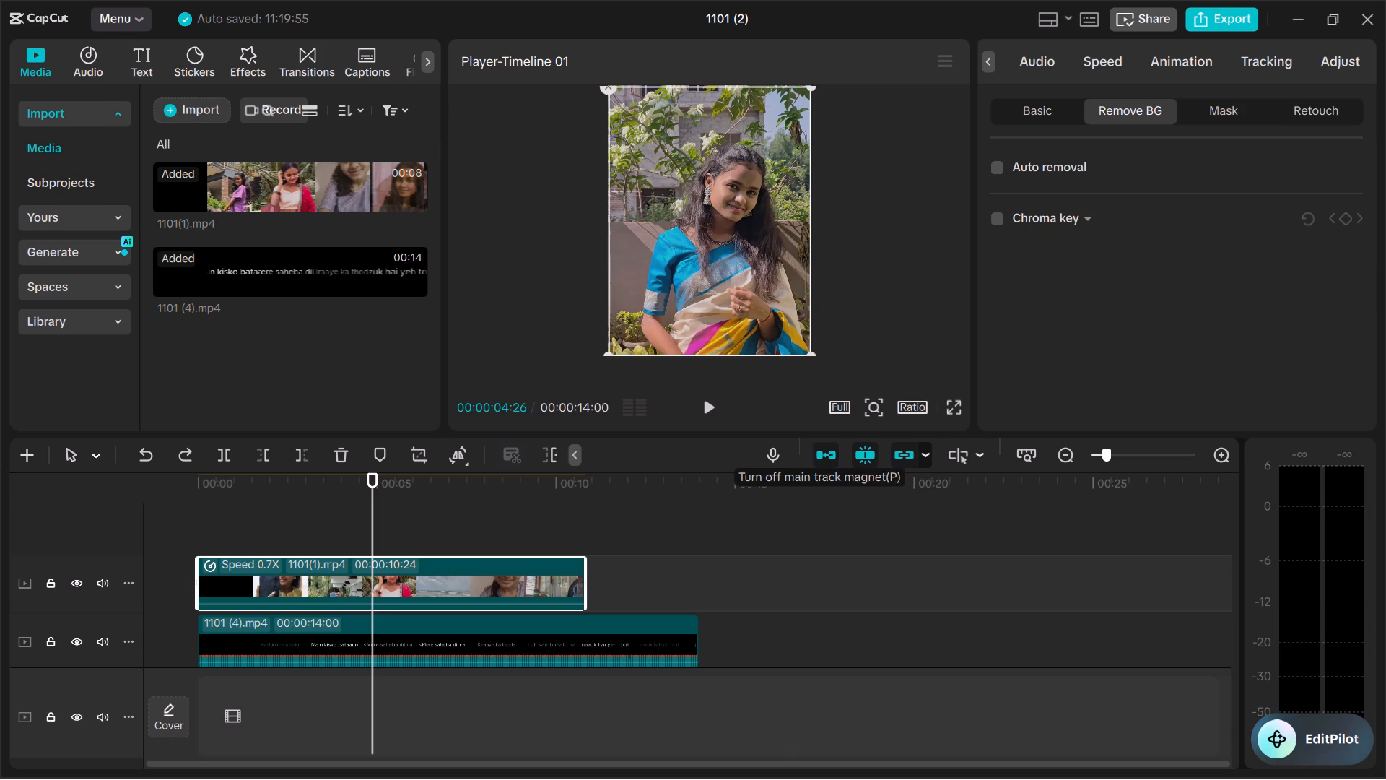
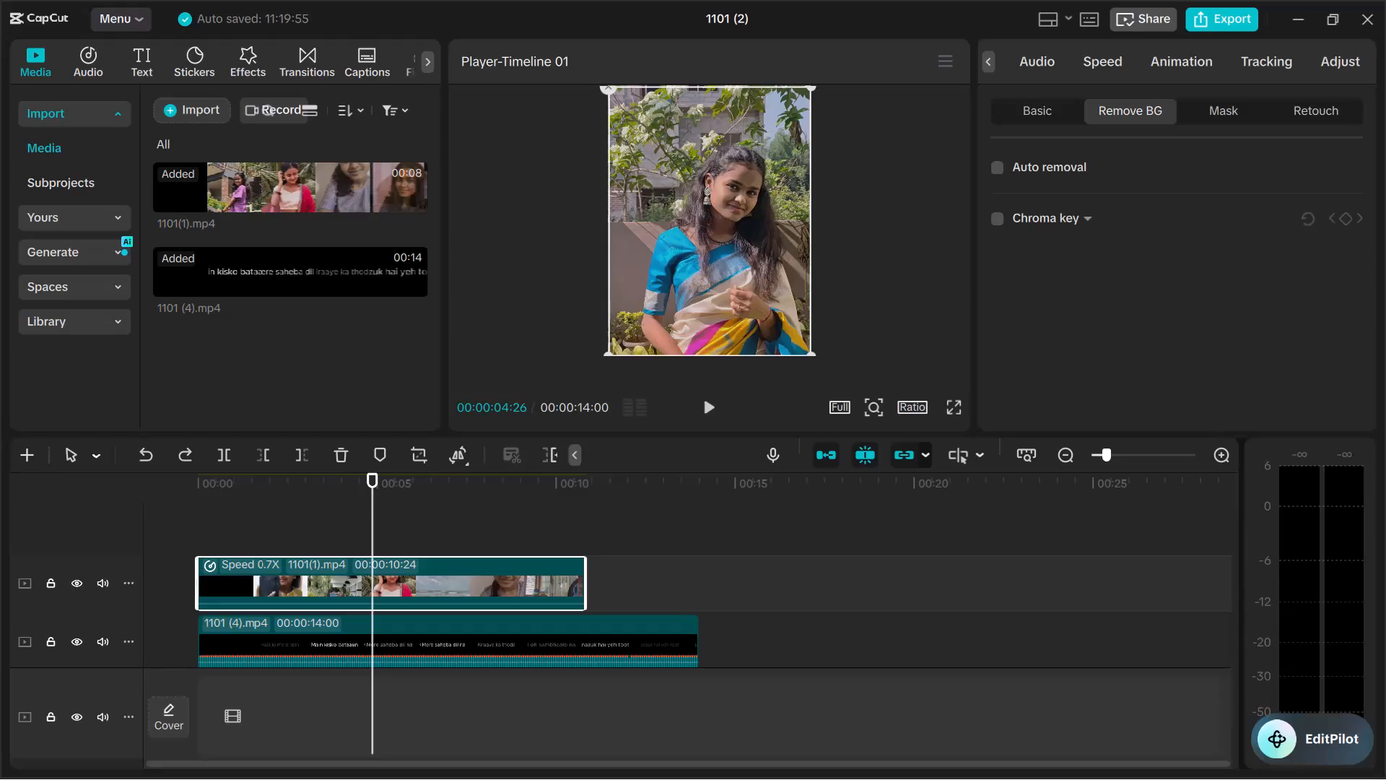
# Look through the basic video settings of the top 1101(1).mp4 photo clip, from Blend down to Motion blur.
pyautogui.scroll(4, 365, 620)
pyautogui.scroll(-2, 396, 569)
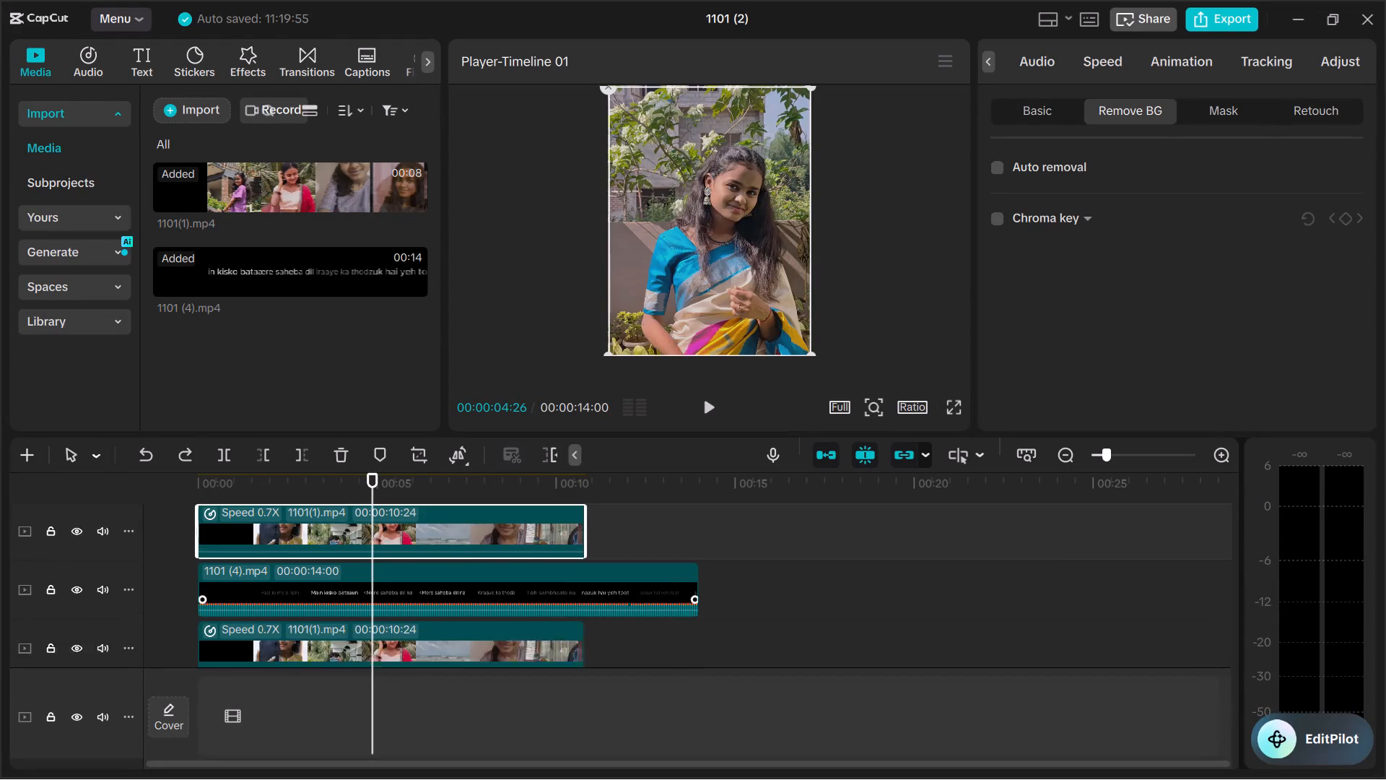
pyautogui.scroll(-2, 396, 569)
pyautogui.scroll(3, 397, 569)
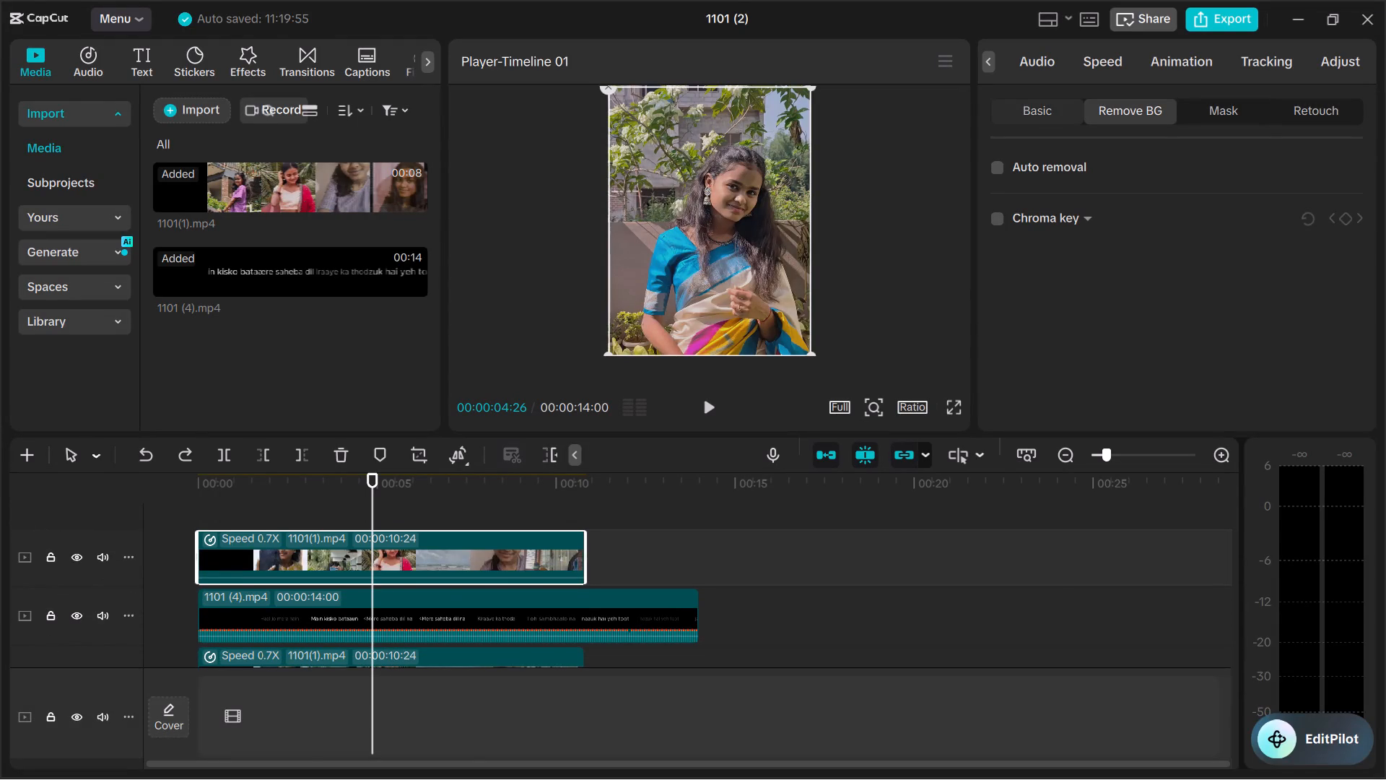
pyautogui.click(1037, 108)
pyautogui.scroll(-9, 1116, 294)
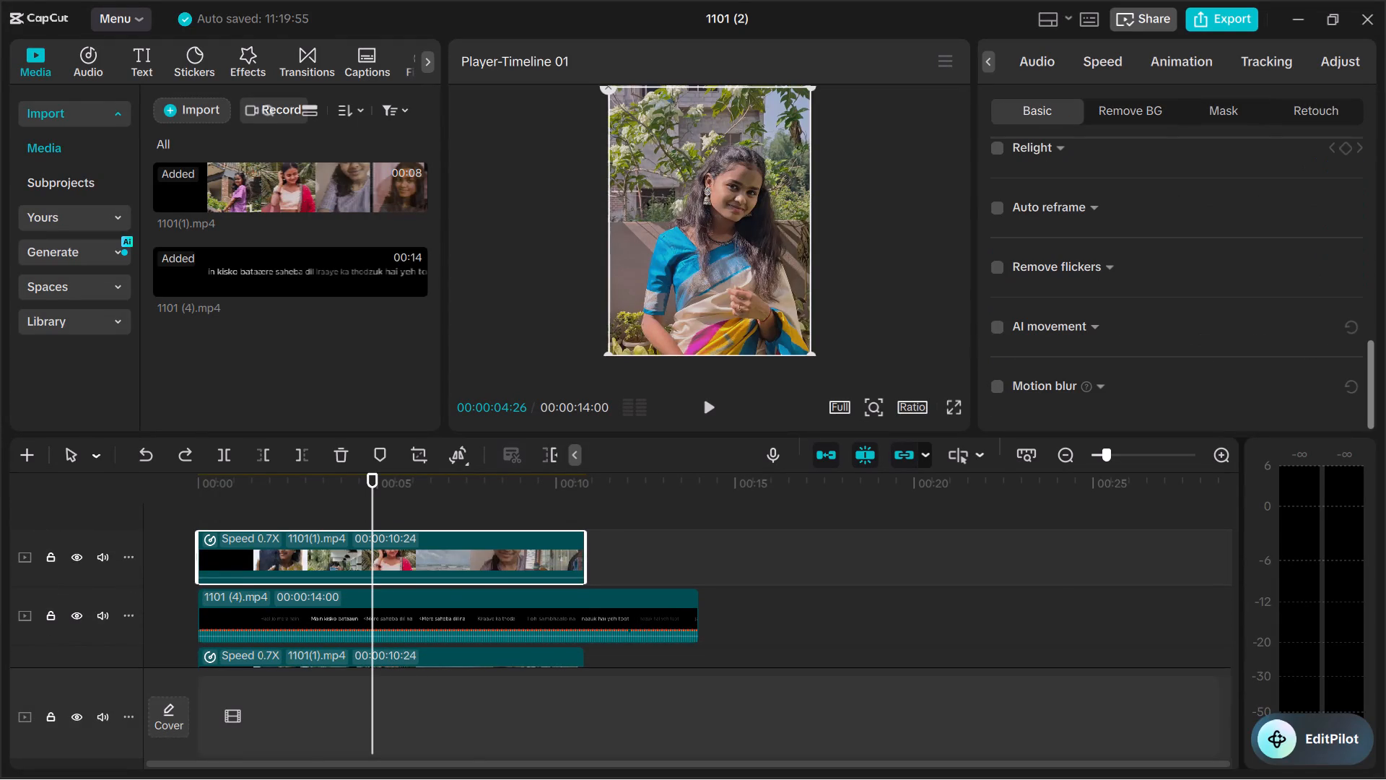
pyautogui.scroll(-11, 1117, 299)
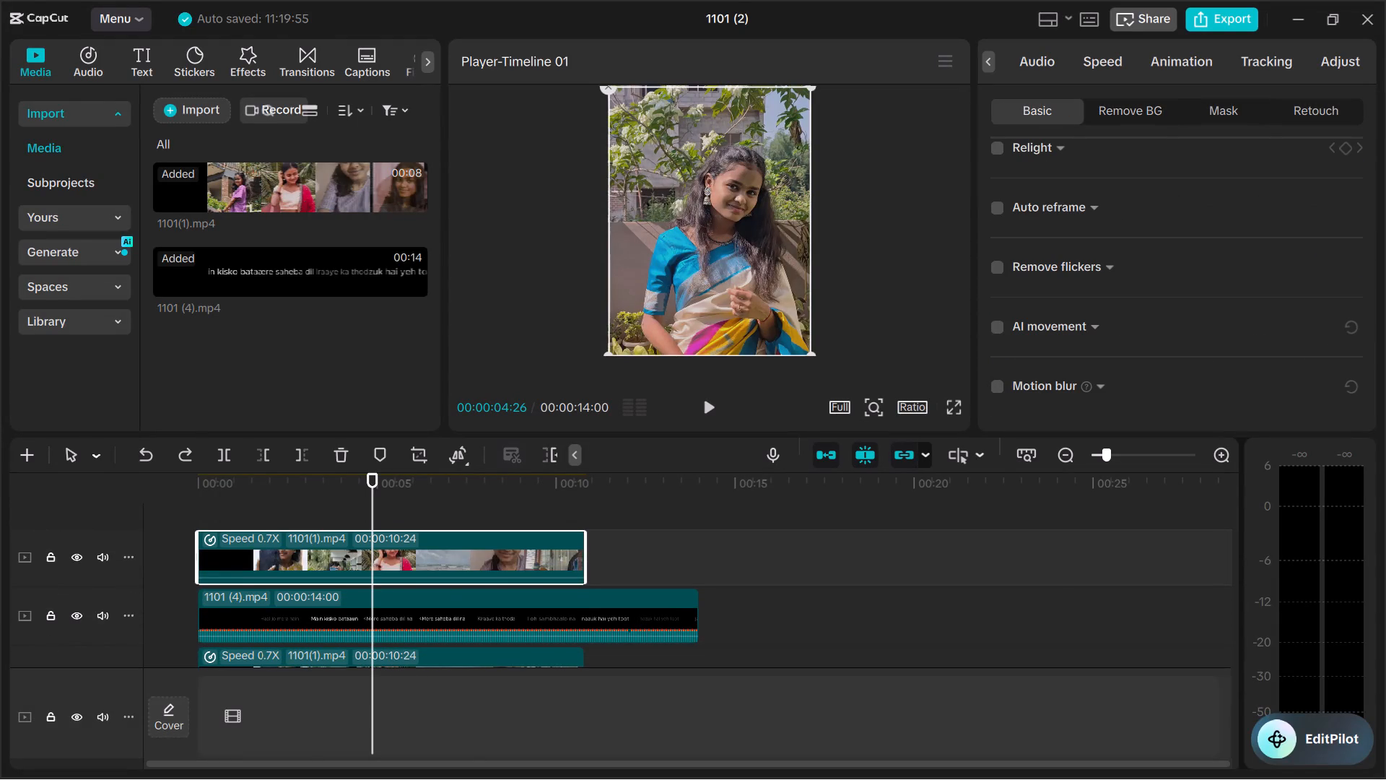
pyautogui.scroll(3, 1138, 286)
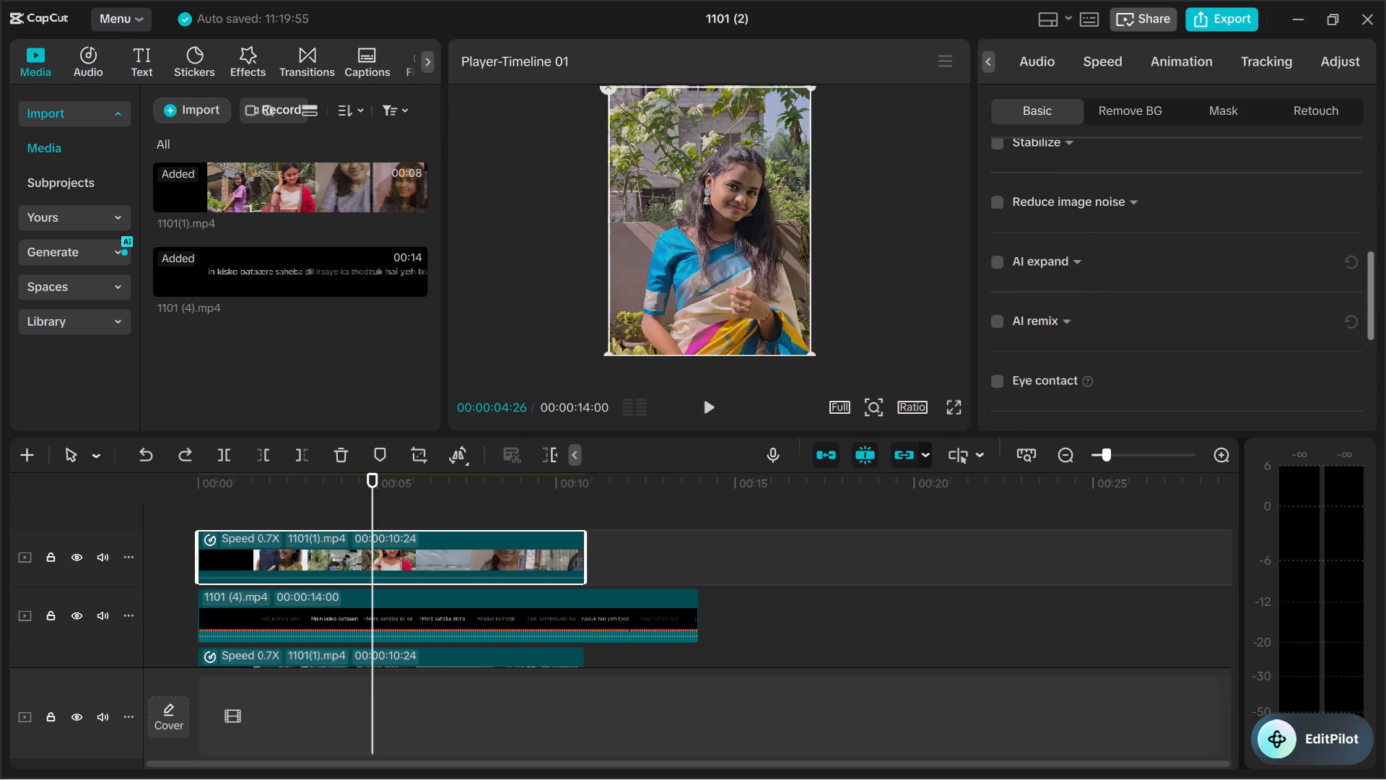
pyautogui.scroll(2, 1138, 286)
pyautogui.scroll(-2, 1138, 286)
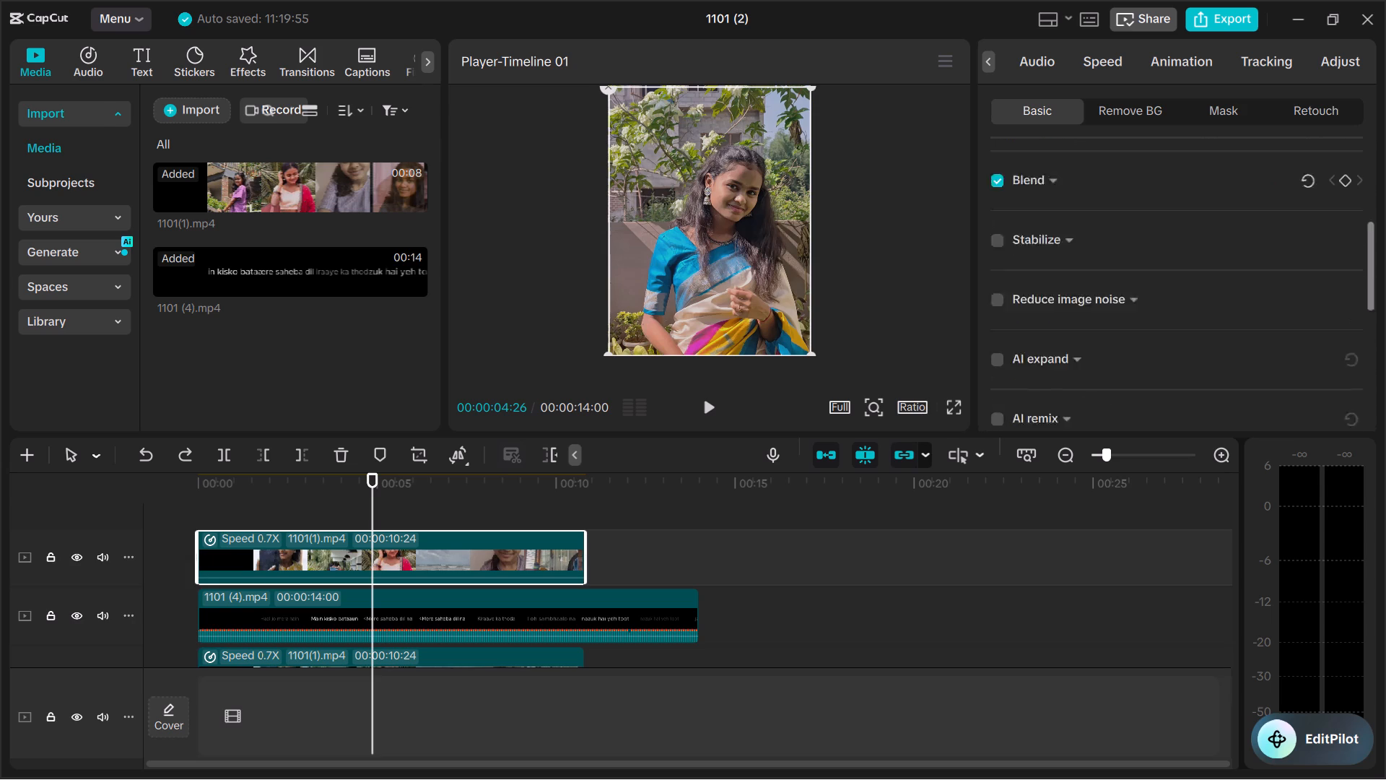
pyautogui.scroll(-7, 1138, 286)
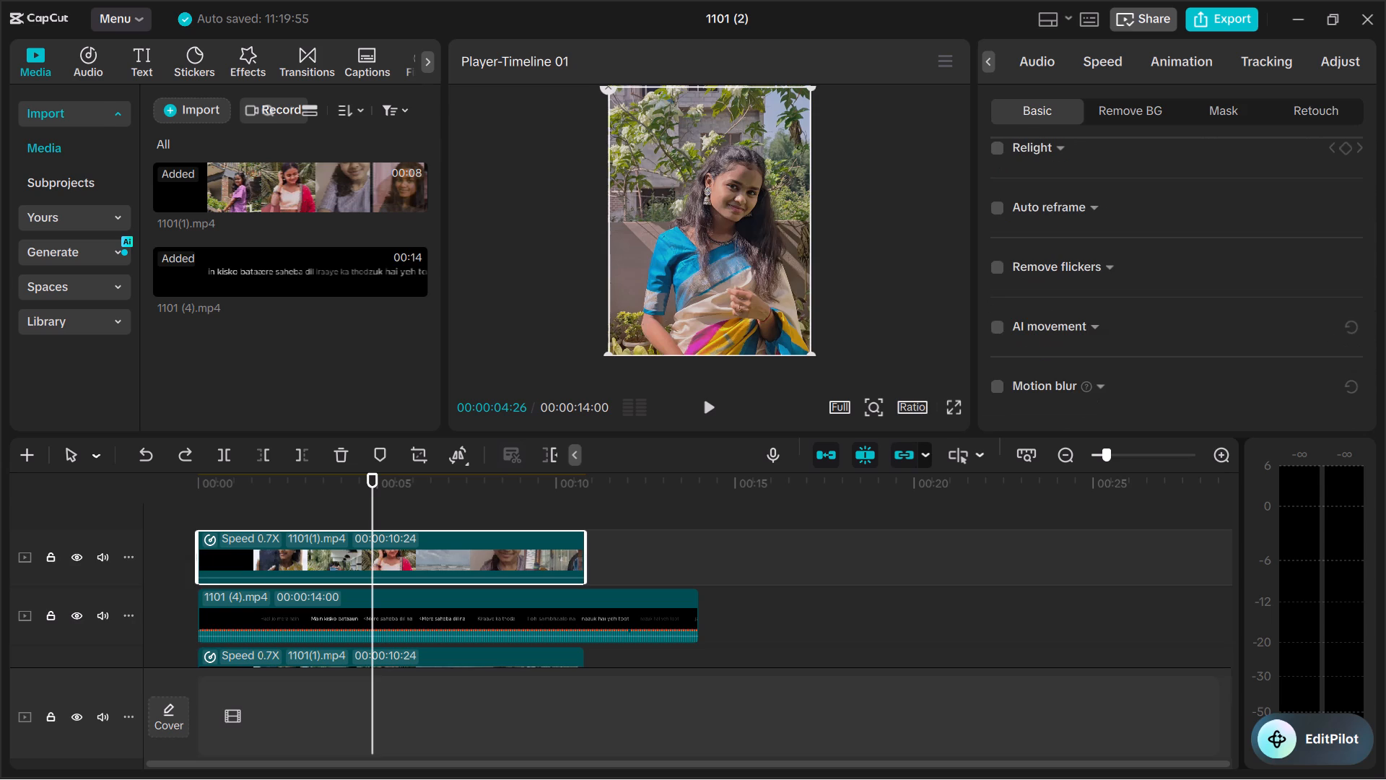
# Select the 1101 (4).mp4 lyric clip and look through its basic settings, from Transform down to Motion blur.
pyautogui.click(502, 605)
pyautogui.scroll(-8, 1242, 188)
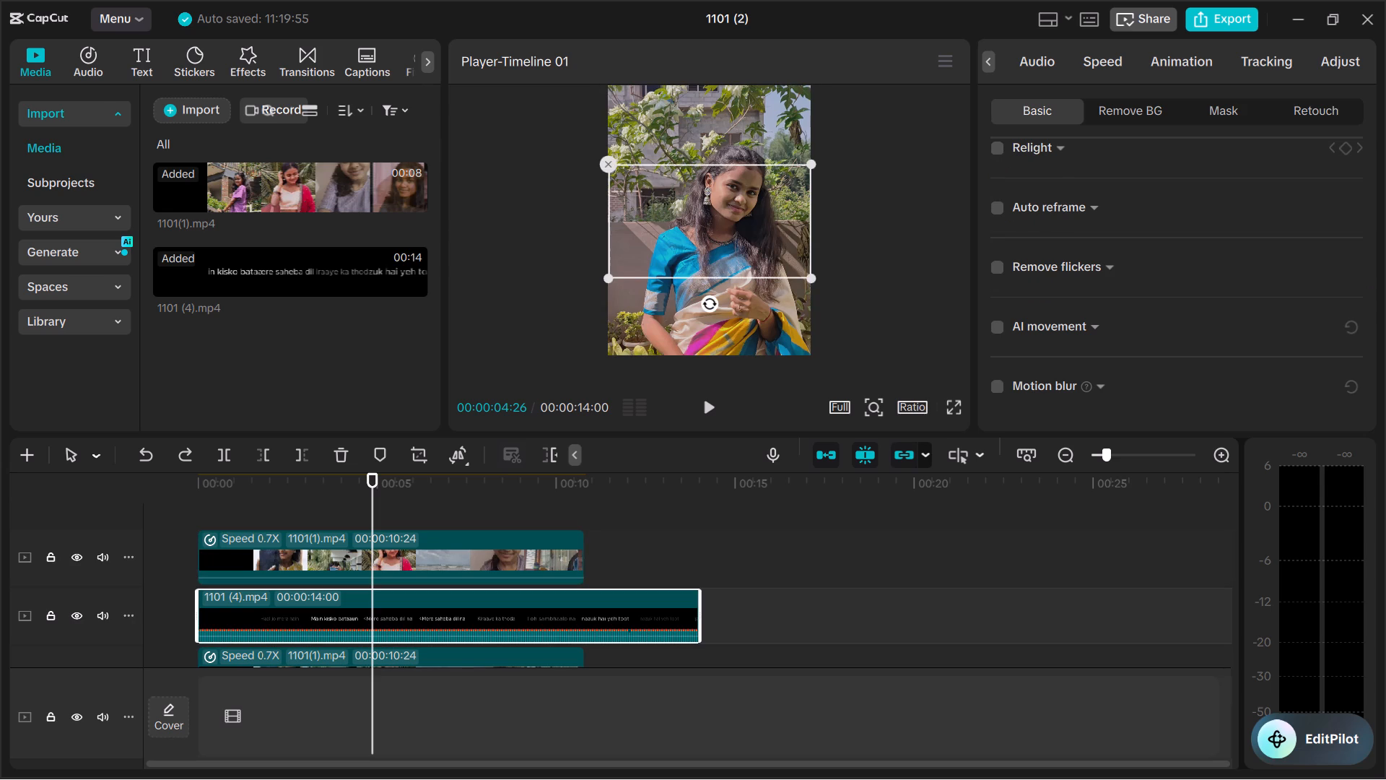
pyautogui.scroll(8, 1206, 229)
pyautogui.scroll(-4, 1206, 229)
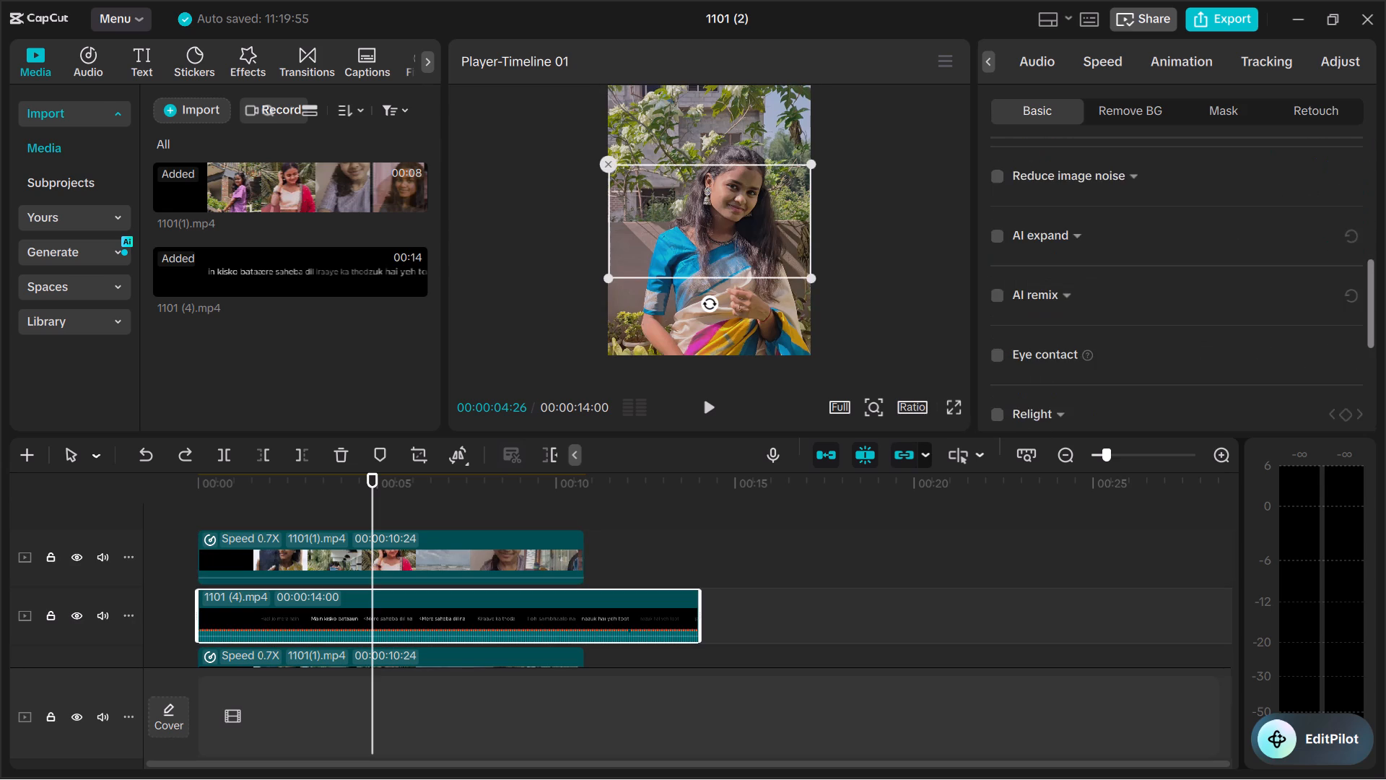
pyautogui.scroll(4, 1206, 229)
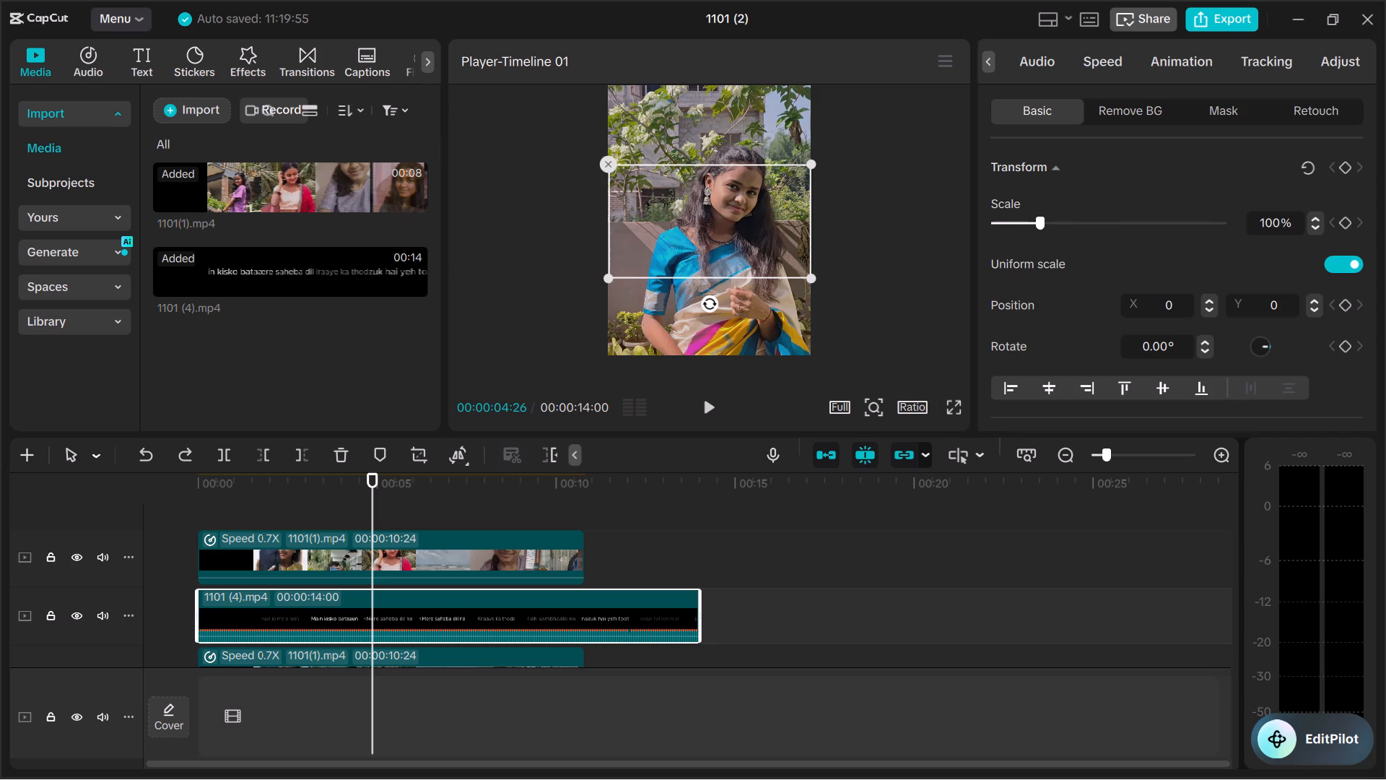
pyautogui.scroll(-8, 1165, 317)
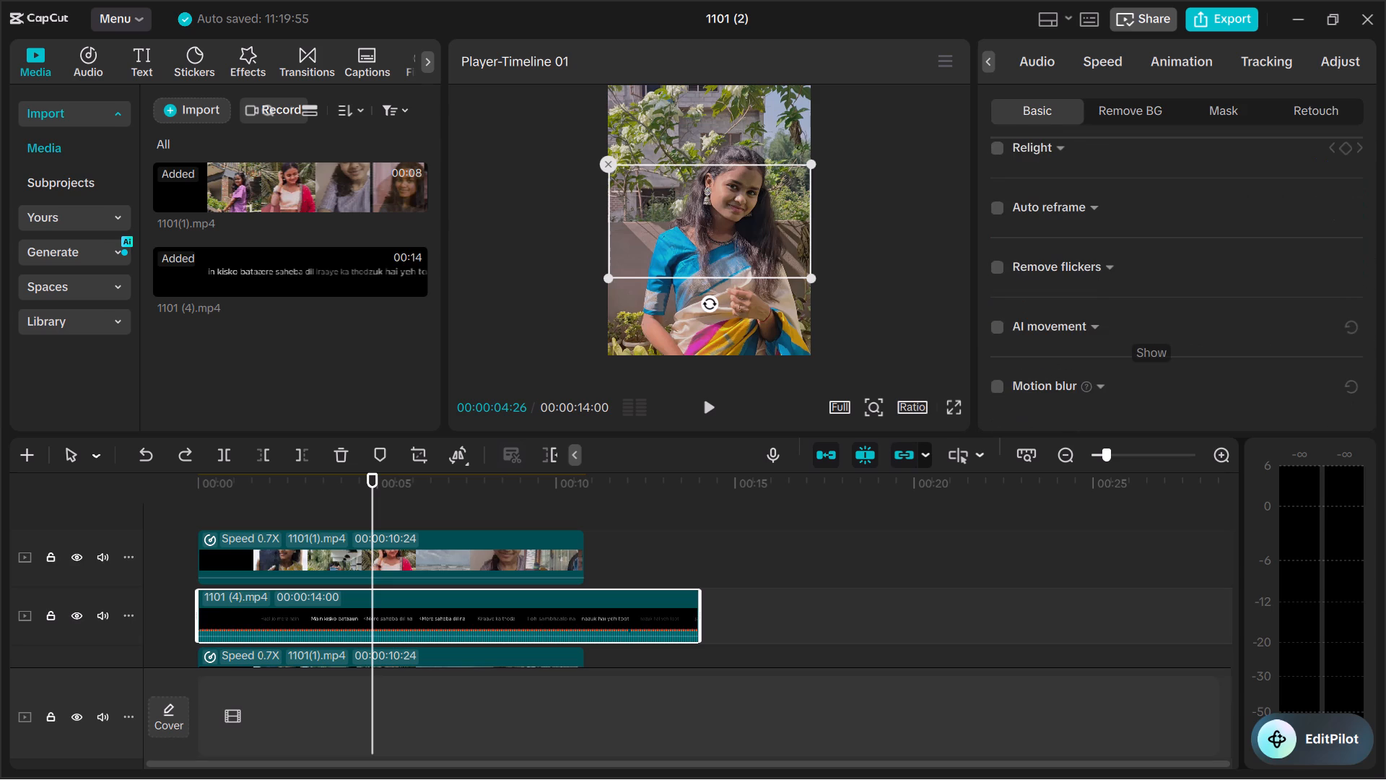
pyautogui.scroll(-4, 1138, 317)
pyautogui.scroll(8, 1048, 334)
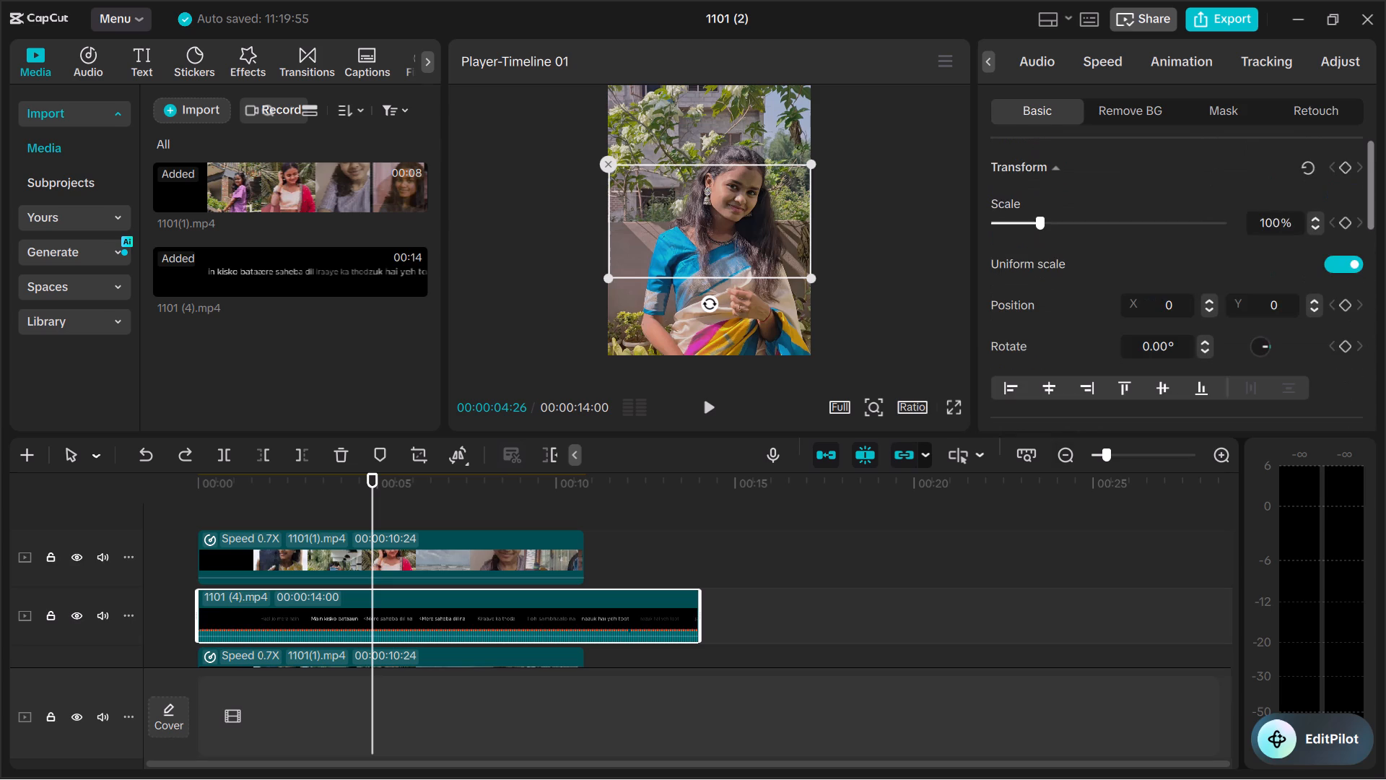
pyautogui.scroll(2, 1048, 334)
pyautogui.scroll(-2, 1048, 334)
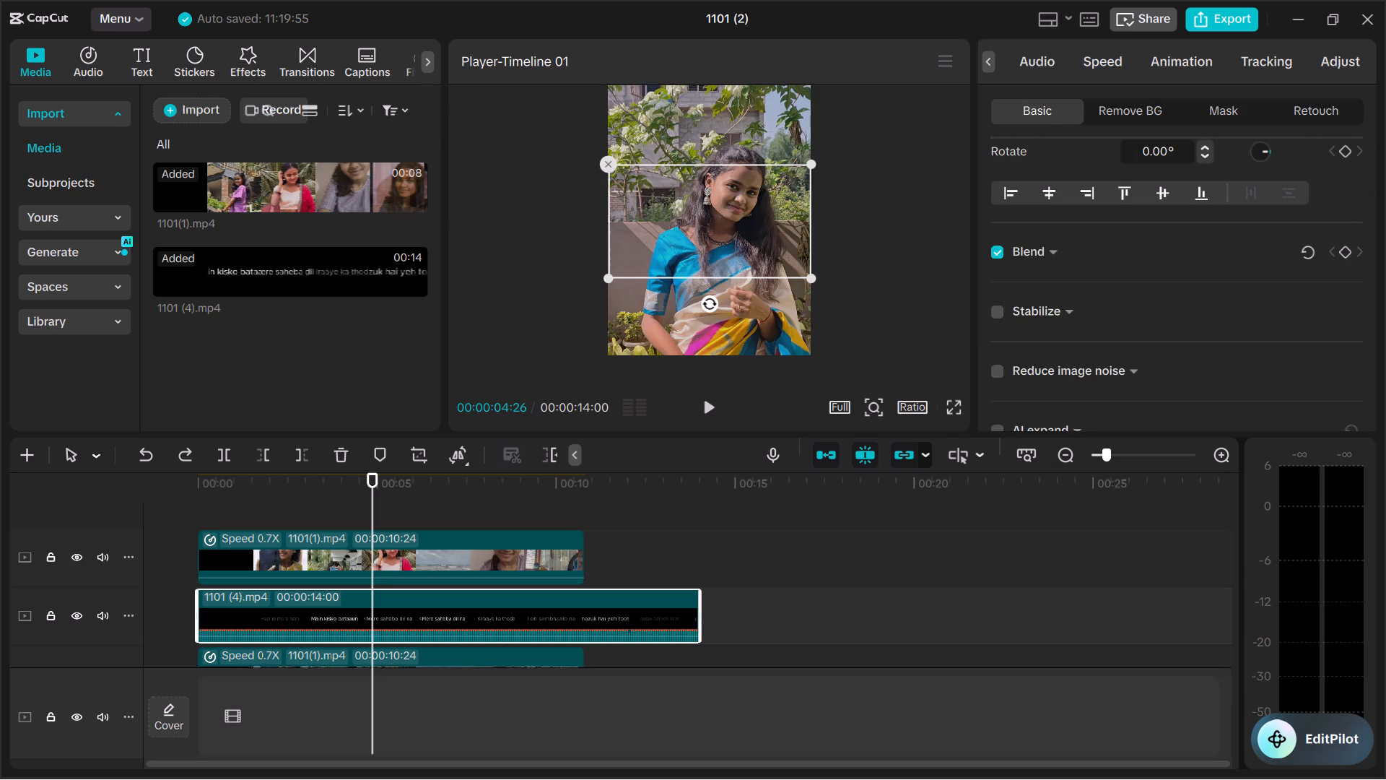
# Expand the lyric clip's Stabilize, Reduce image noise, AI remix and Relight settings to examine their options.
pyautogui.click(1071, 302)
pyautogui.scroll(-2, 1073, 302)
pyautogui.scroll(2, 1073, 302)
pyautogui.scroll(-1, 1073, 302)
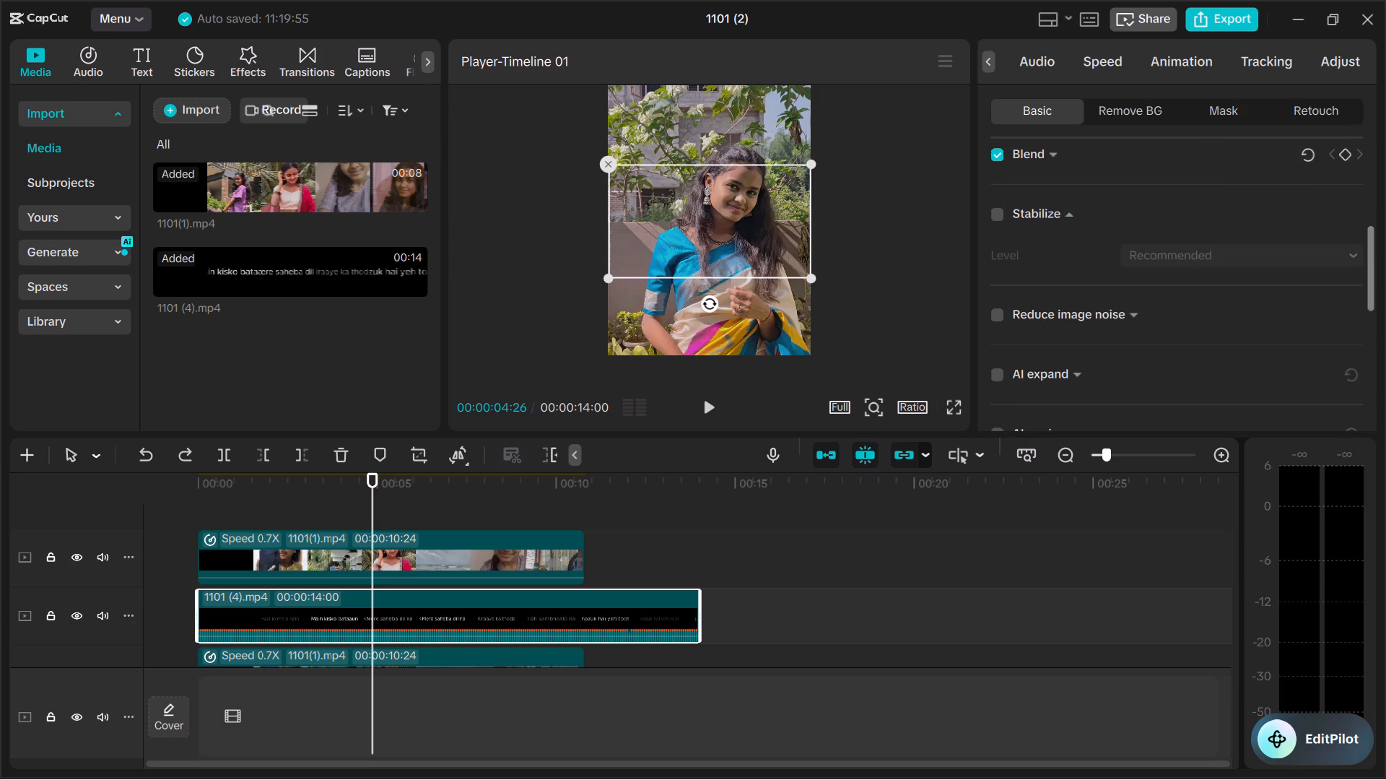
pyautogui.click(1073, 303)
pyautogui.scroll(-1, 1073, 303)
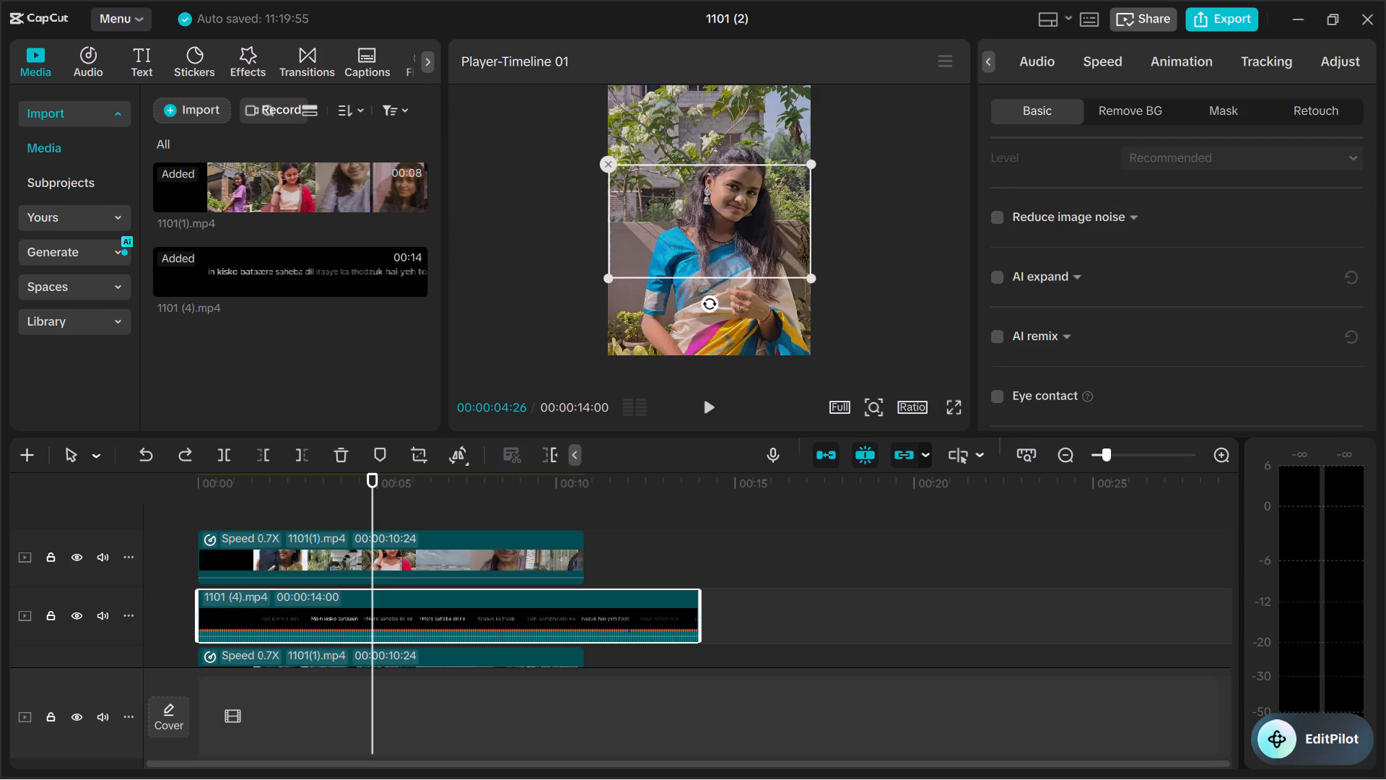
pyautogui.click(1067, 225)
pyautogui.scroll(-1, 1100, 277)
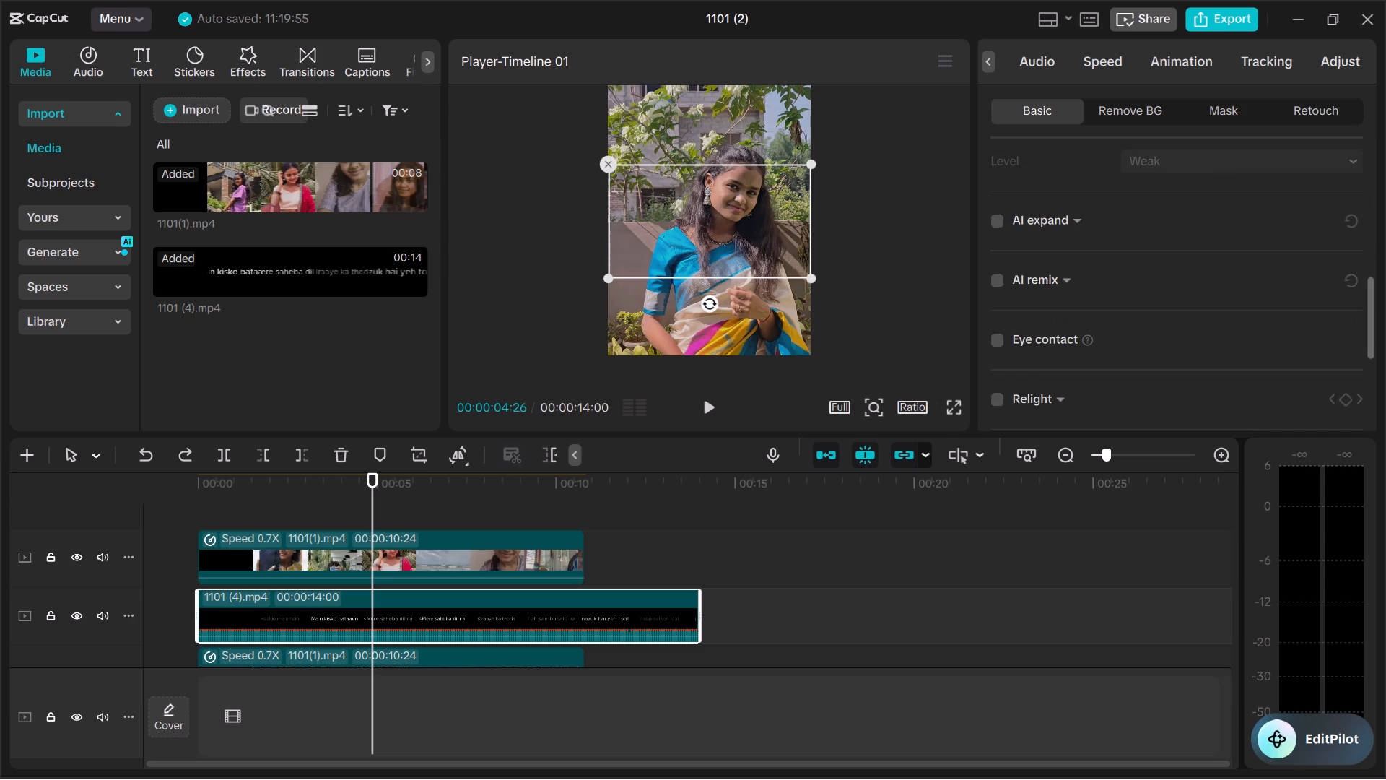
pyautogui.click(1068, 290)
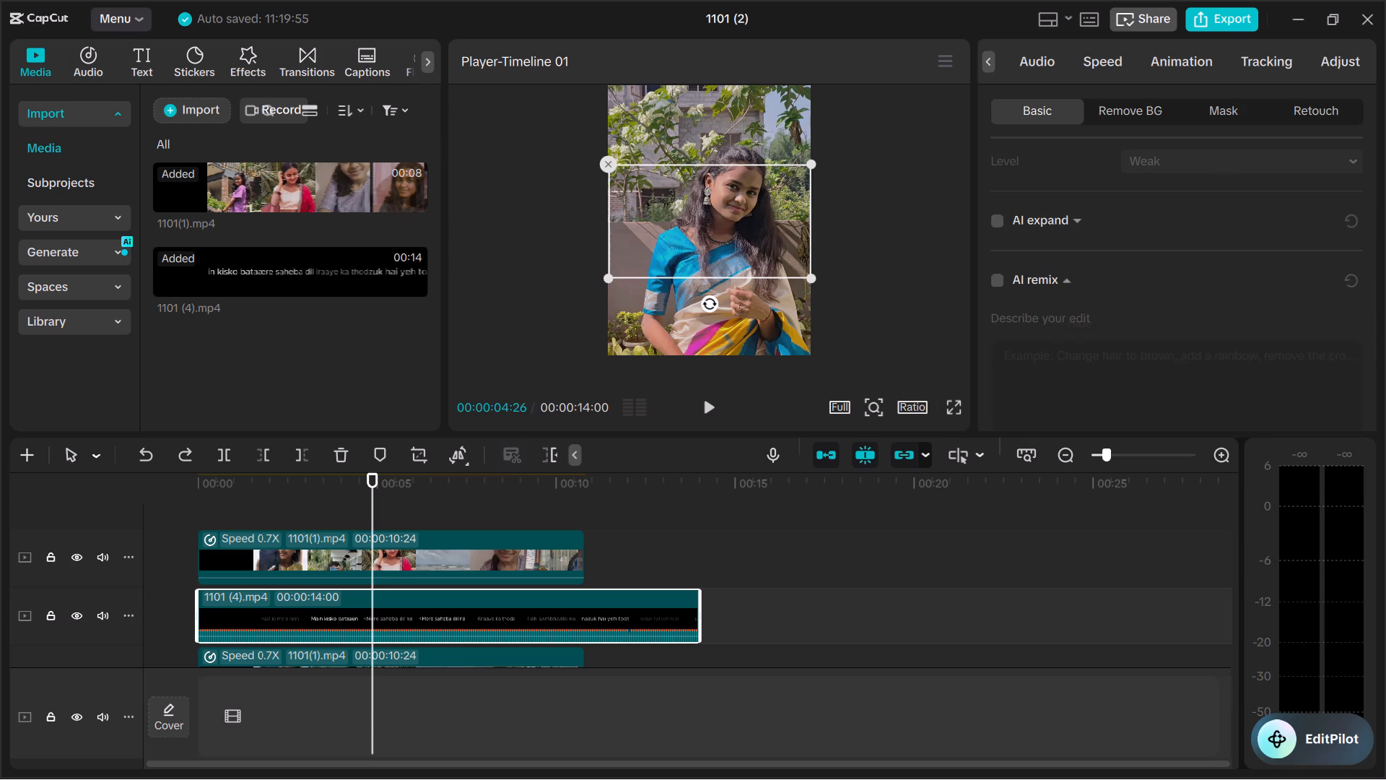
pyautogui.scroll(-3, 1120, 255)
pyautogui.click(1063, 248)
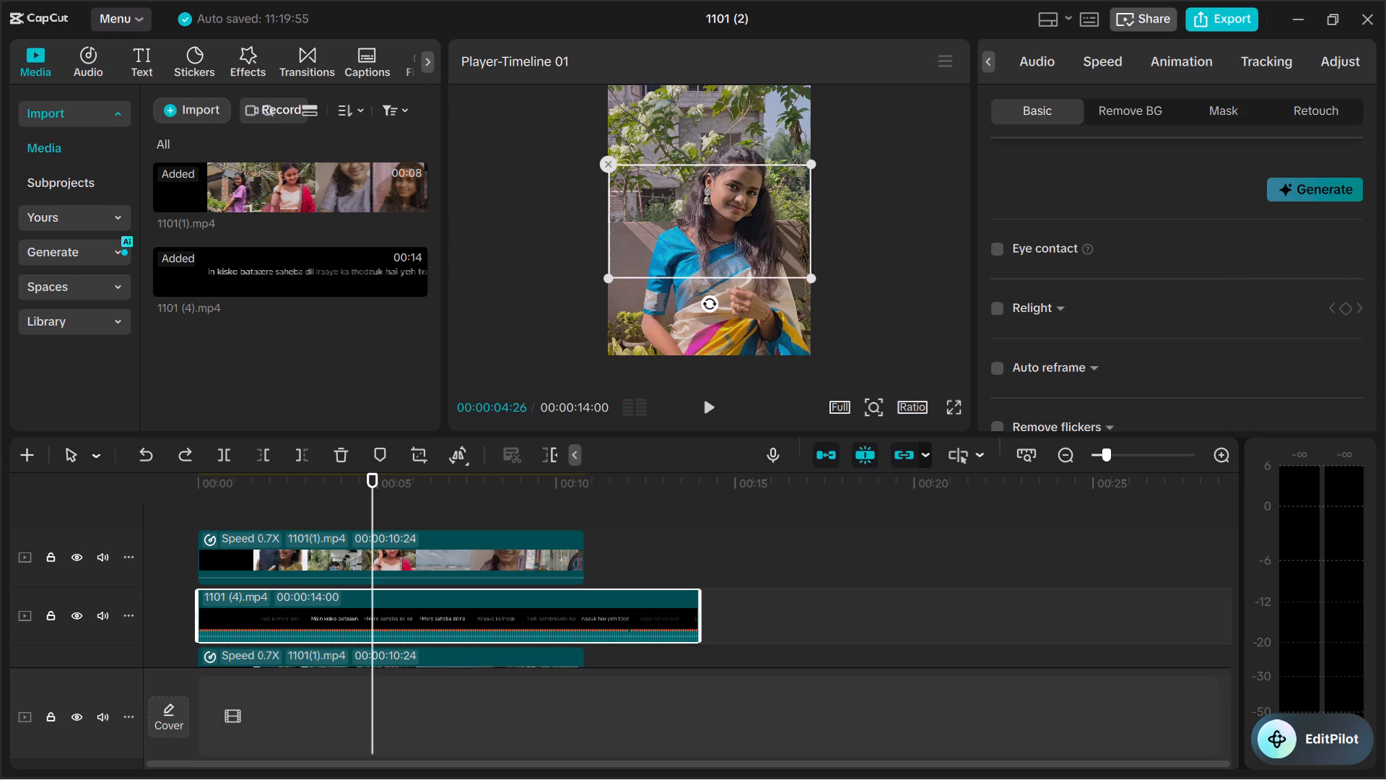
pyautogui.scroll(-1, 1156, 239)
pyautogui.click(1025, 204)
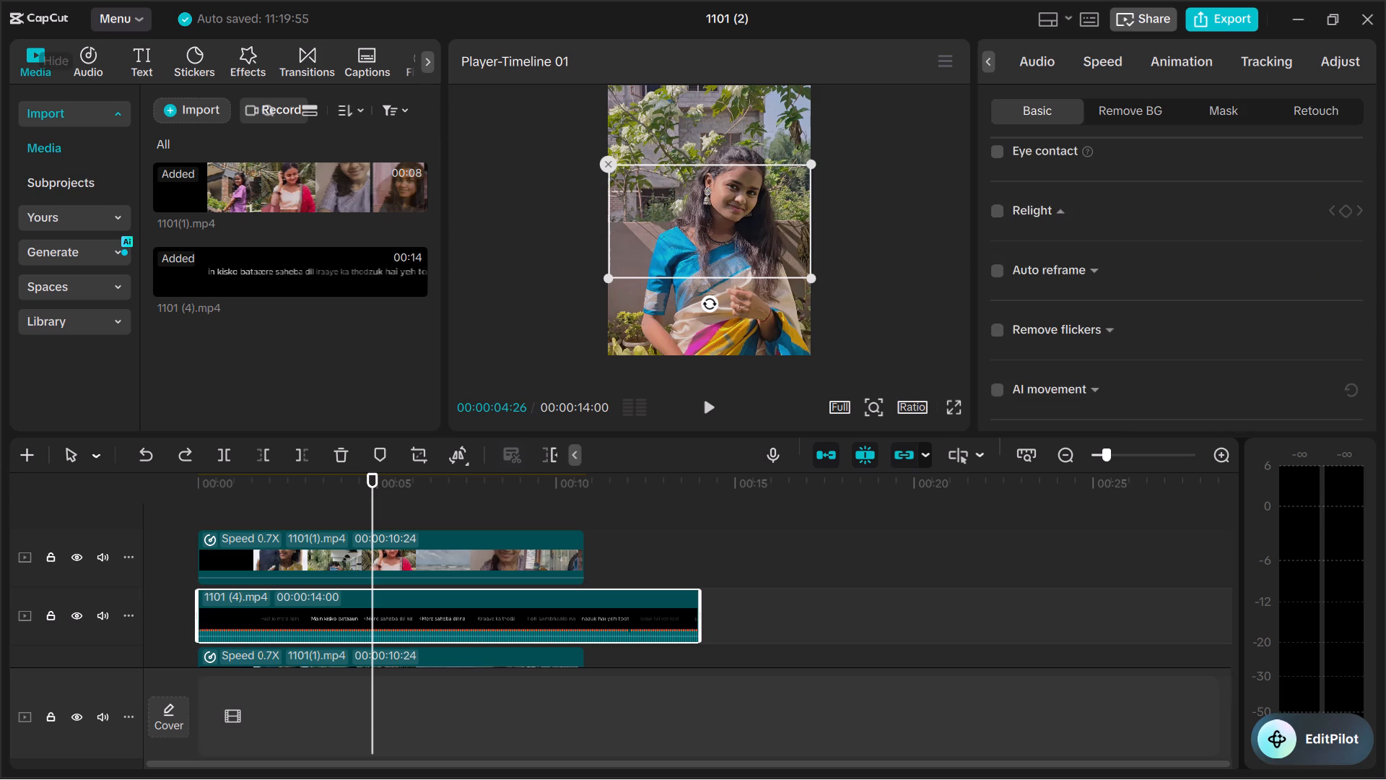
# Expand the lyric clip's Auto reframe, Remove flickers, AI movement and Motion blur settings to examine their options.
pyautogui.scroll(-3, 1145, 247)
pyautogui.click(1056, 221)
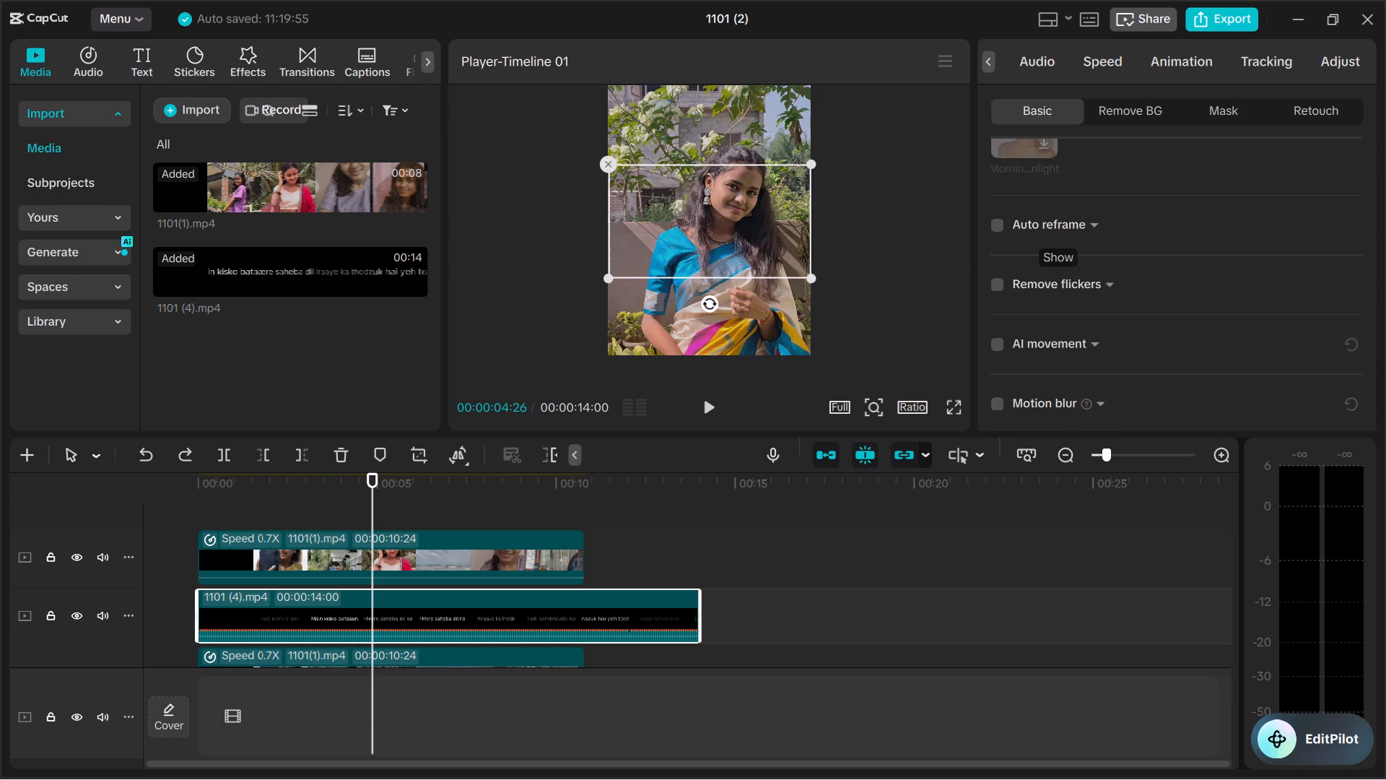
pyautogui.scroll(-3, 1157, 240)
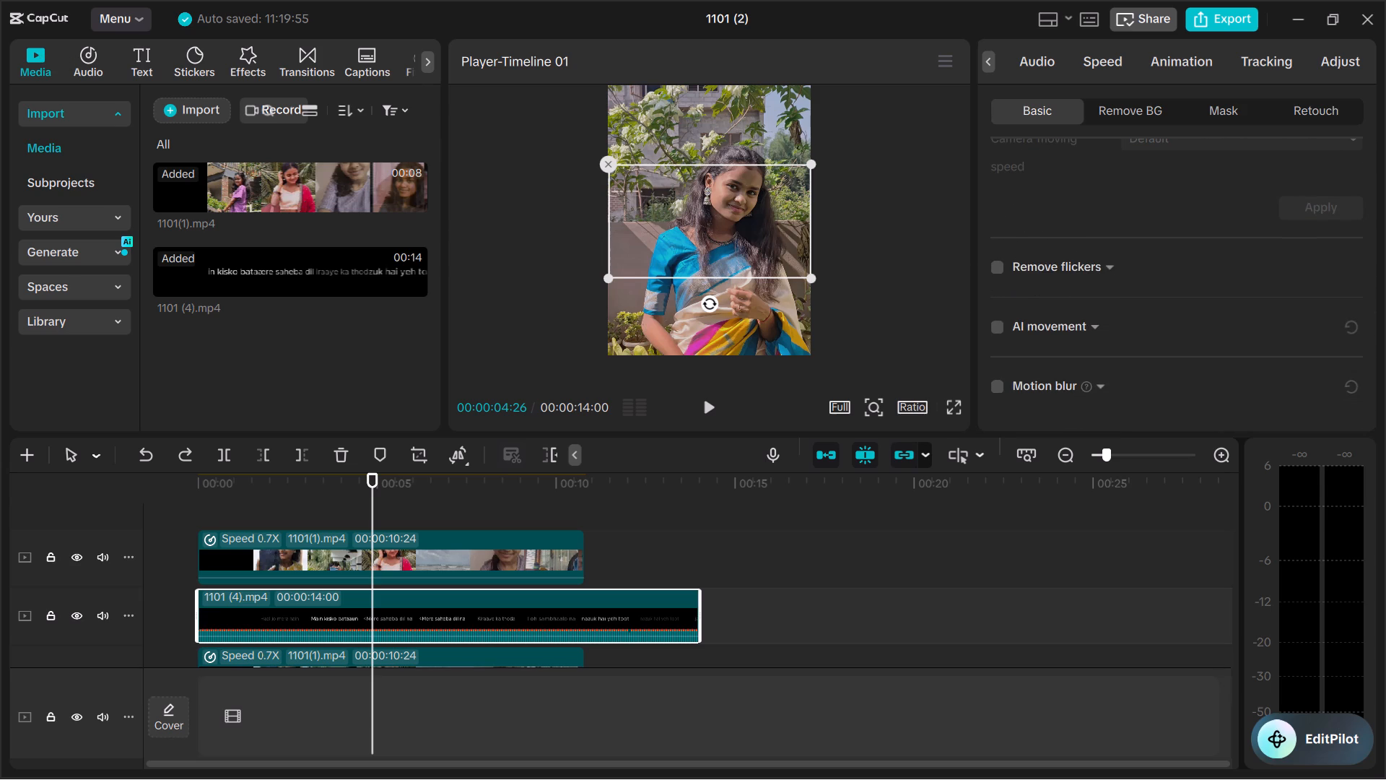
pyautogui.click(1079, 272)
pyautogui.scroll(-2, 1160, 250)
pyautogui.click(1069, 332)
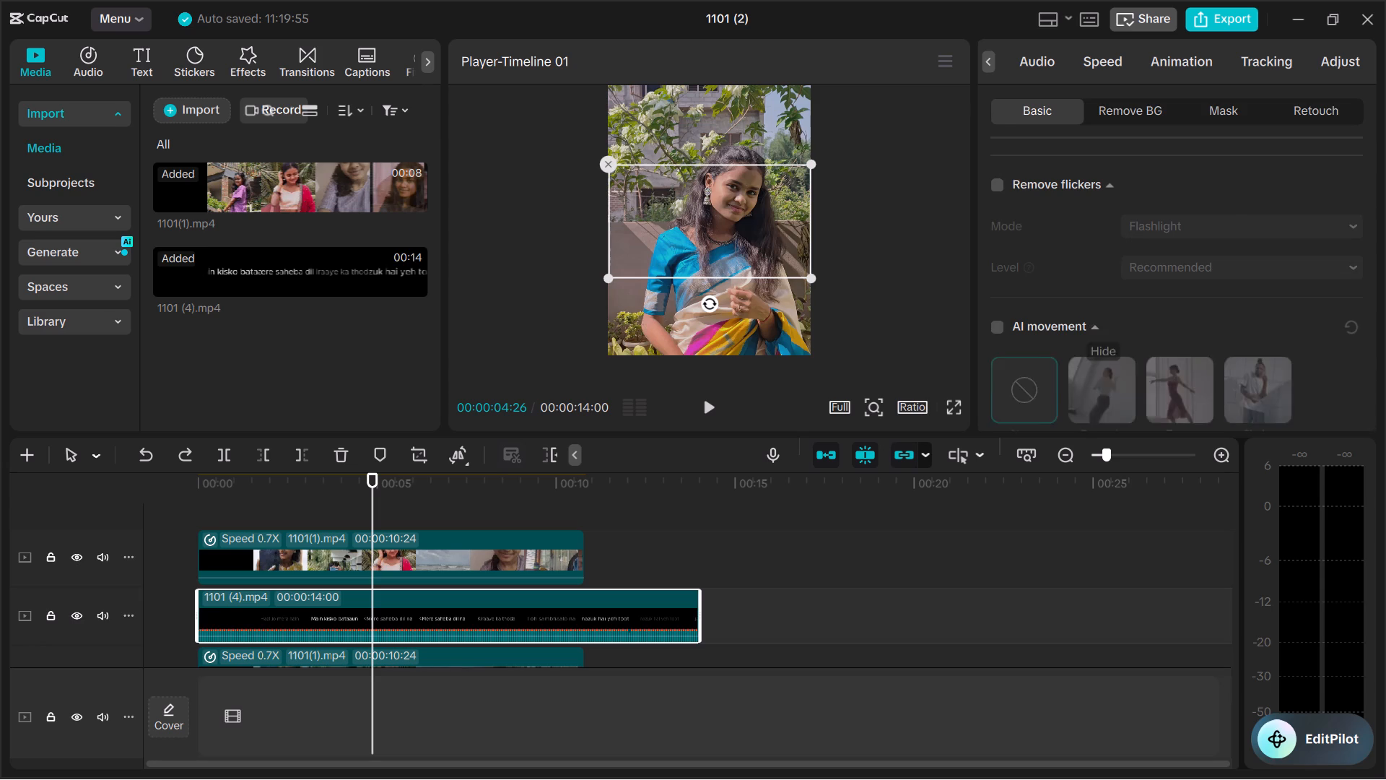
pyautogui.scroll(-2, 1281, 259)
pyautogui.scroll(-3, 1173, 291)
pyautogui.click(1044, 383)
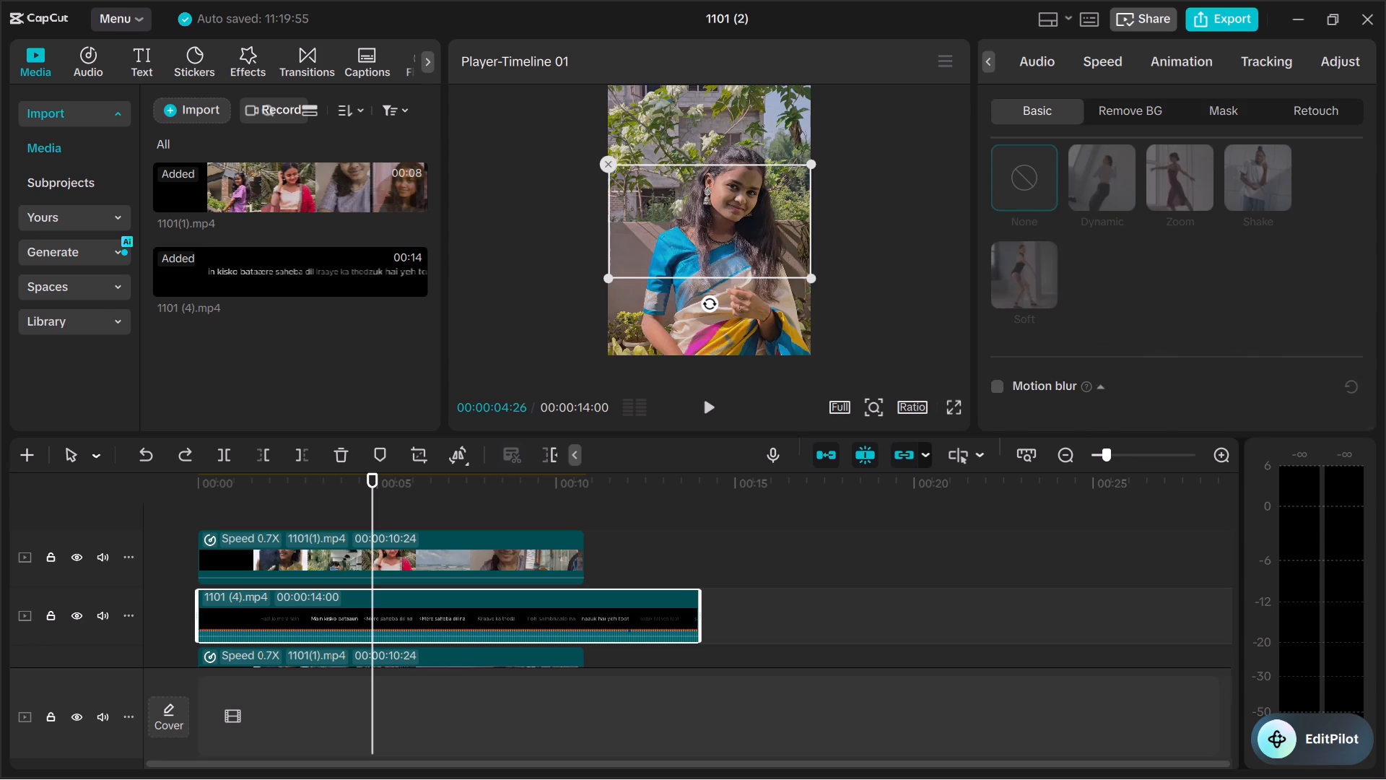
pyautogui.scroll(-5, 1137, 297)
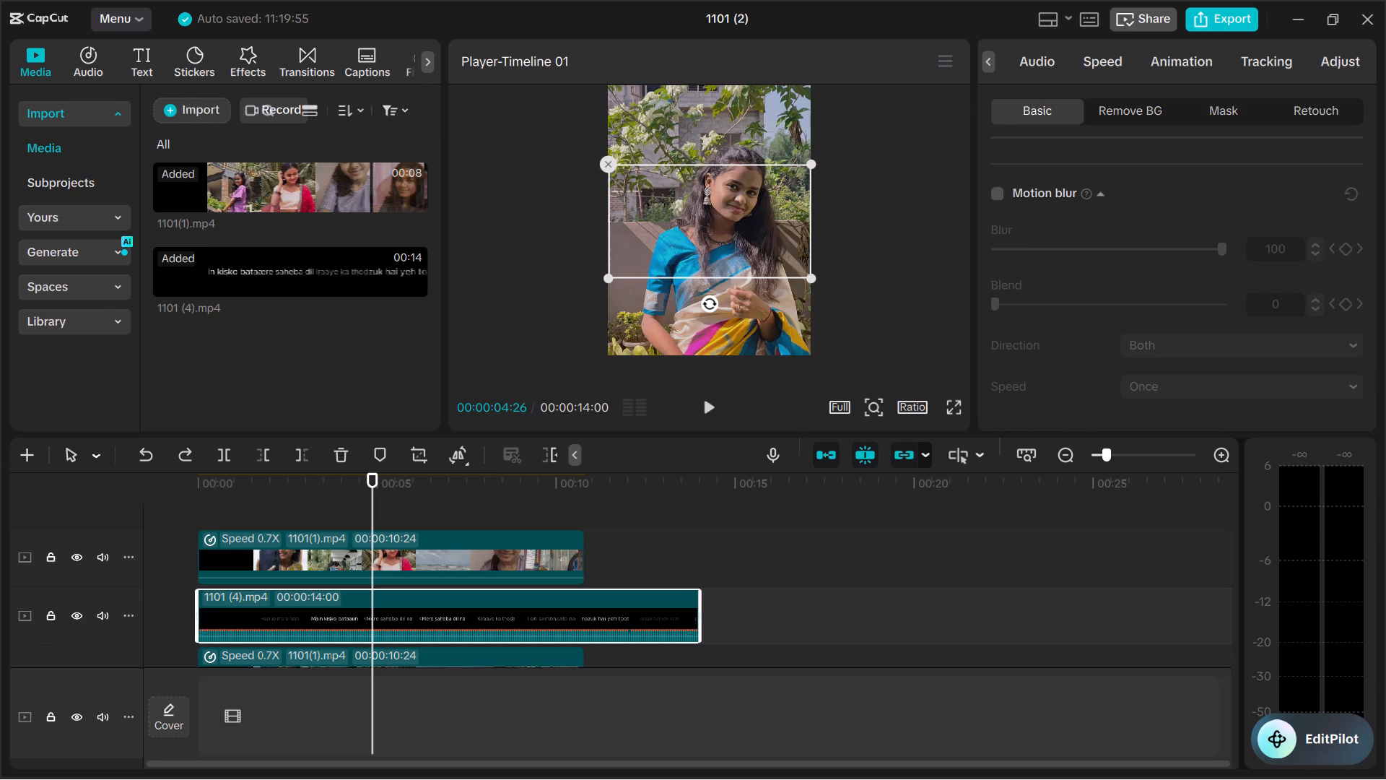
# Select the 1101(1).mp4 photo clip beneath the lyric clip and look over its basic settings, from Motion blur up to Transform.
pyautogui.click(483, 662)
pyautogui.scroll(-6, 1080, 262)
pyautogui.scroll(6, 1080, 262)
pyautogui.scroll(-12, 1080, 262)
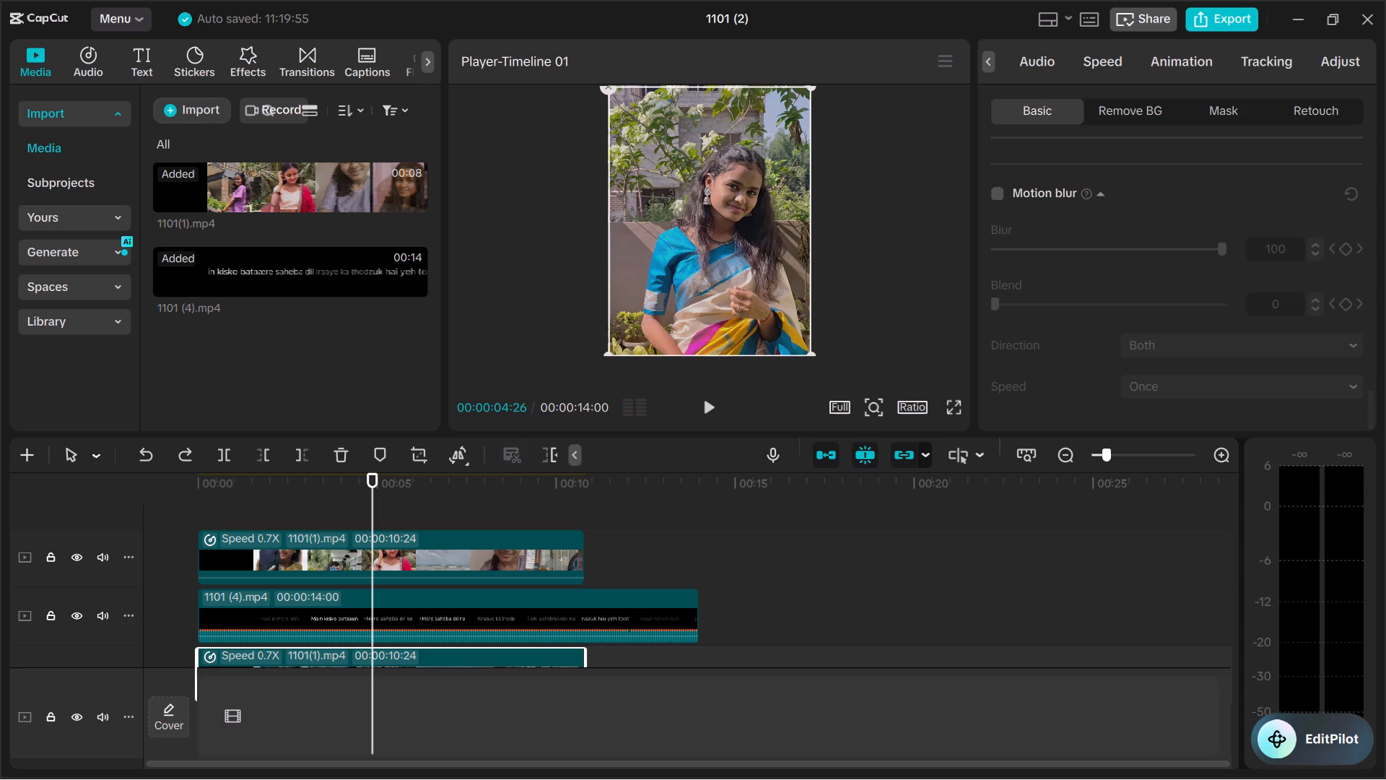
pyautogui.scroll(15, 1080, 262)
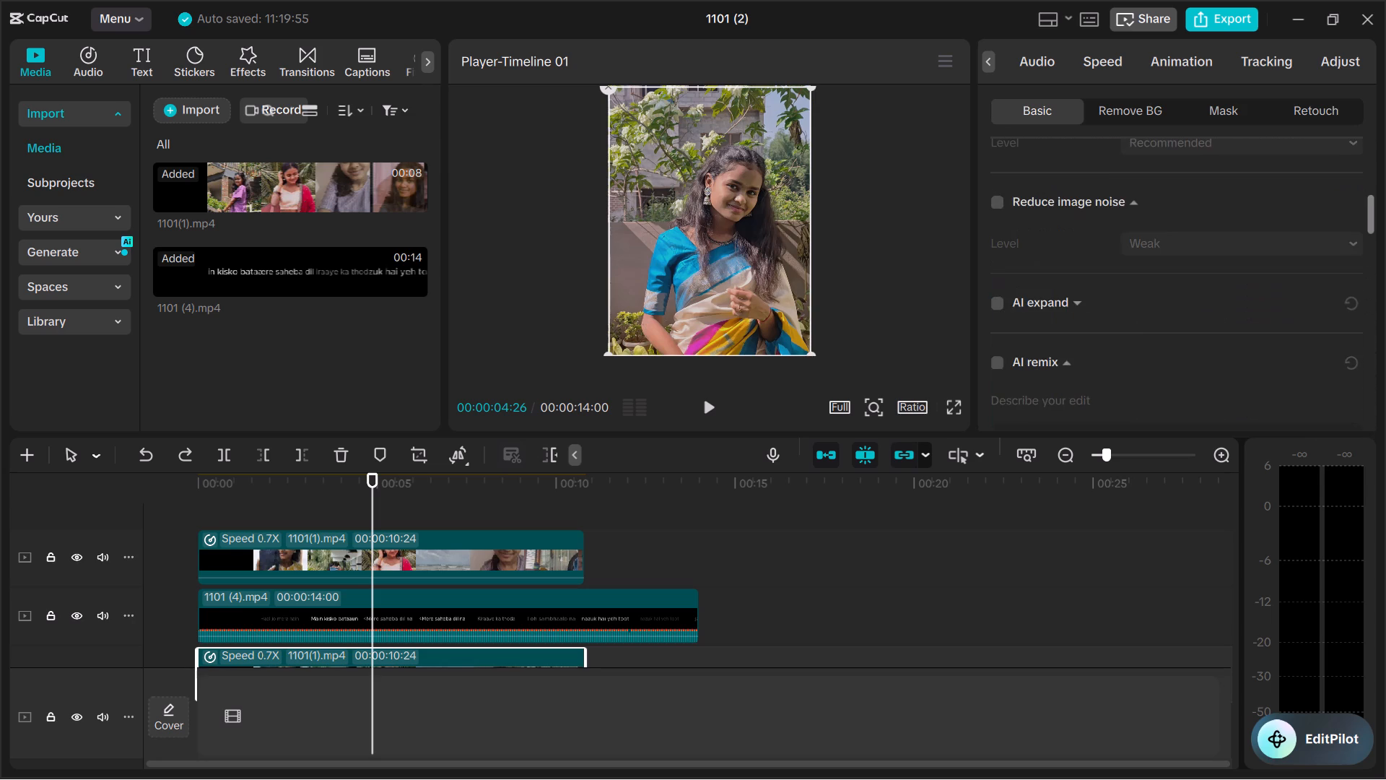
pyautogui.scroll(11, 1080, 262)
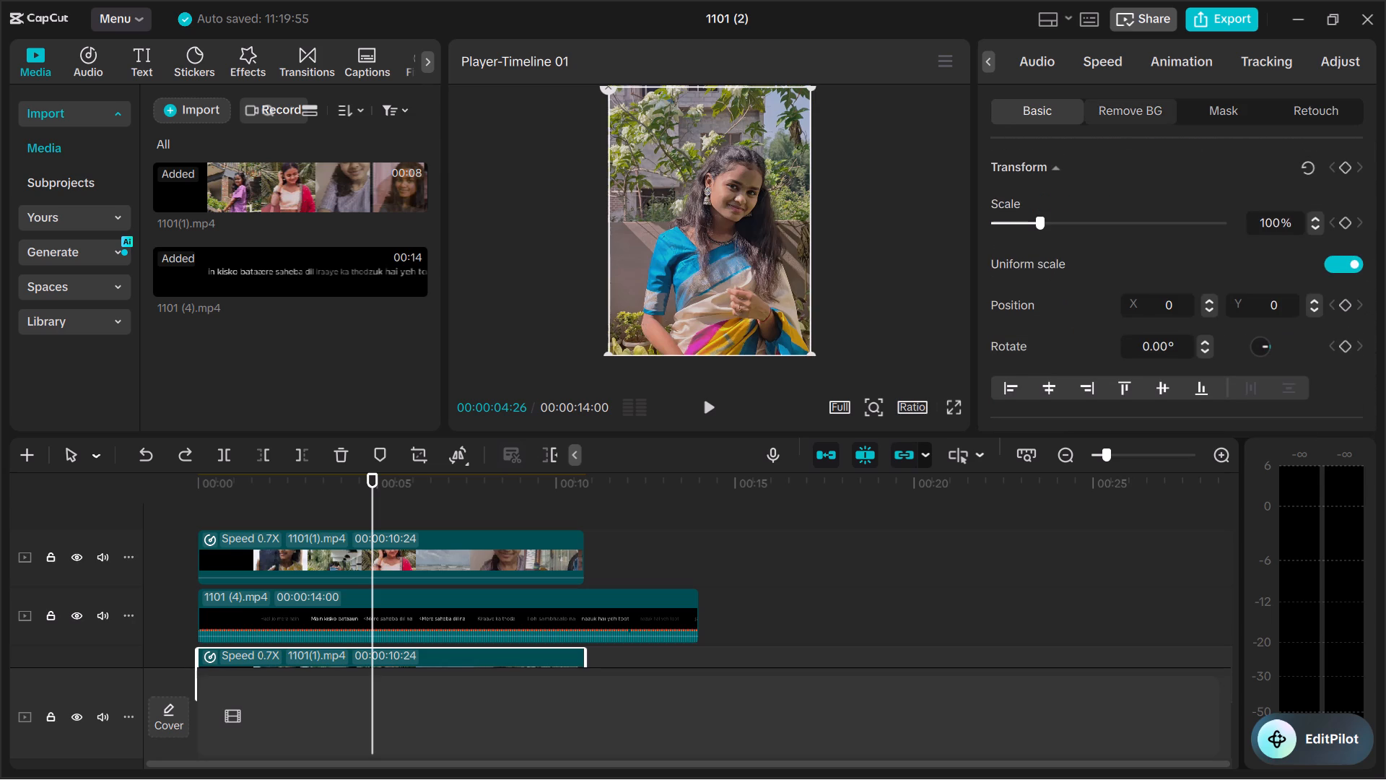
# Examine the lower photo clip's basic settings again, including Blend, Relight and Motion blur, and return to Transform.
pyautogui.click(1152, 103)
pyautogui.click(1041, 111)
pyautogui.scroll(-2, 1133, 316)
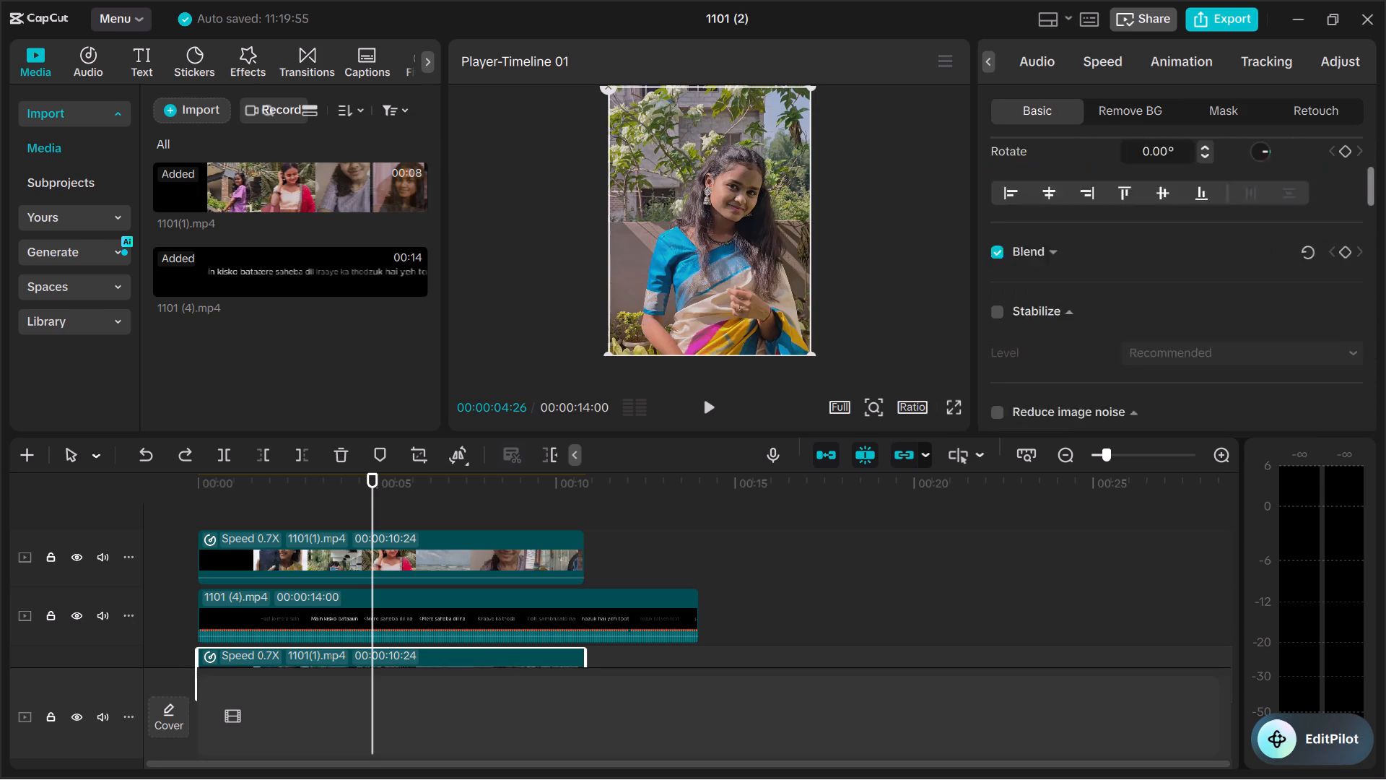
pyautogui.scroll(-8, 1133, 316)
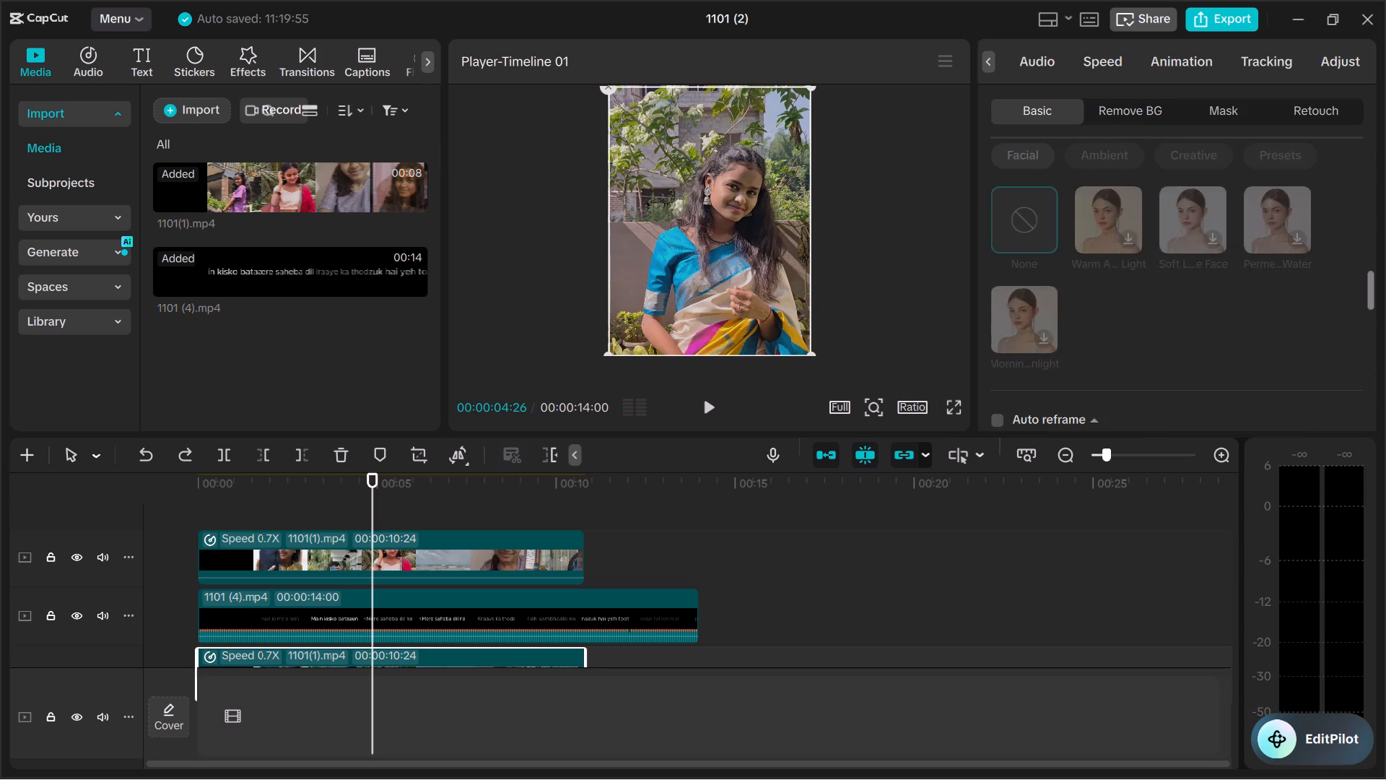
pyautogui.scroll(-9, 1133, 316)
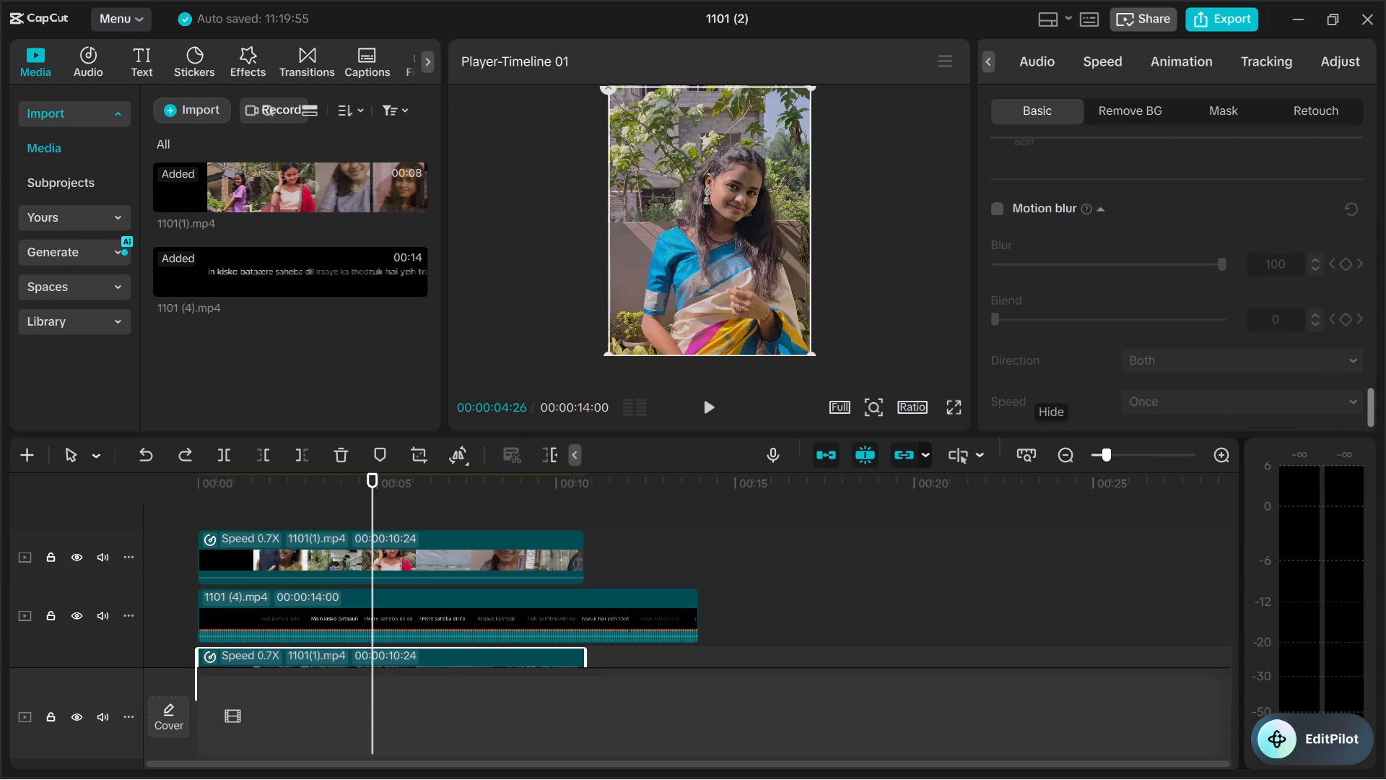
pyautogui.scroll(-7, 1133, 316)
pyautogui.scroll(17, 1133, 316)
pyautogui.scroll(11, 1120, 329)
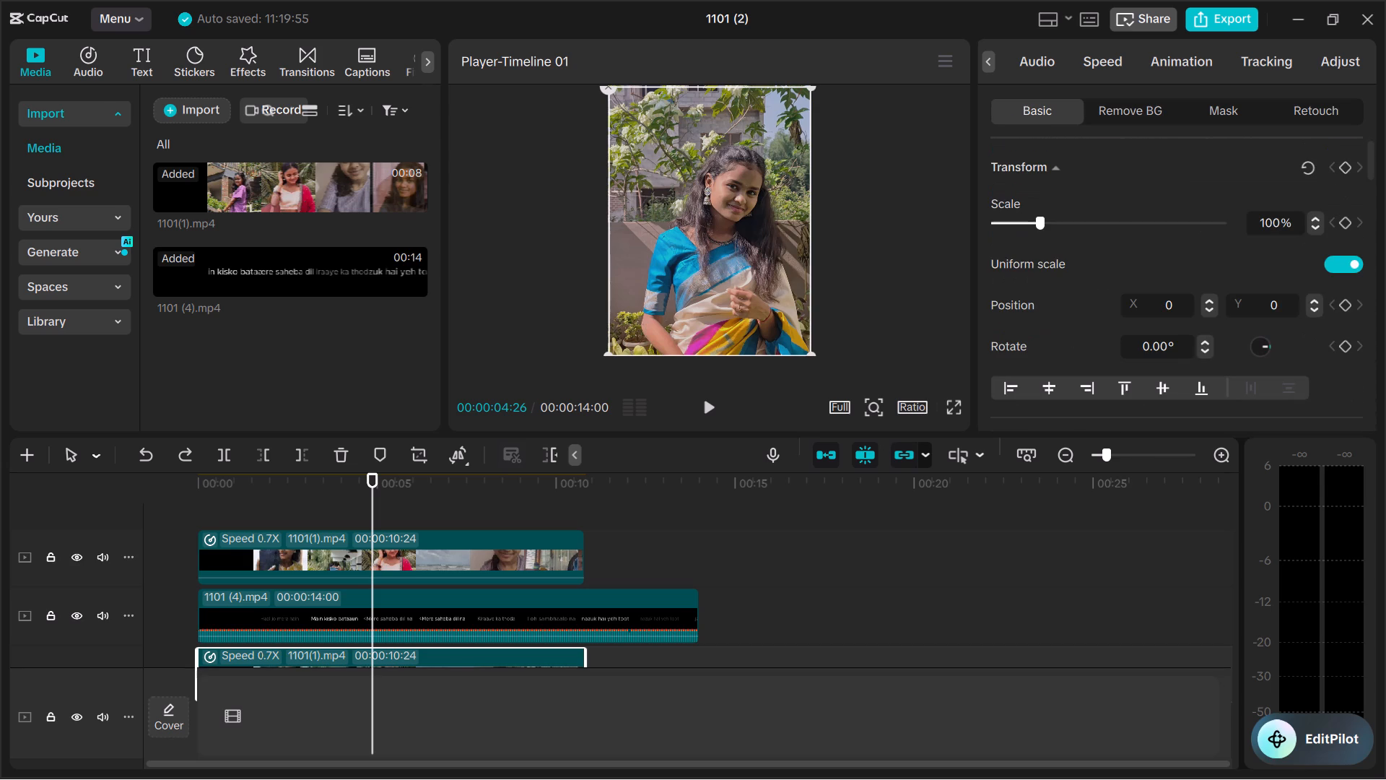
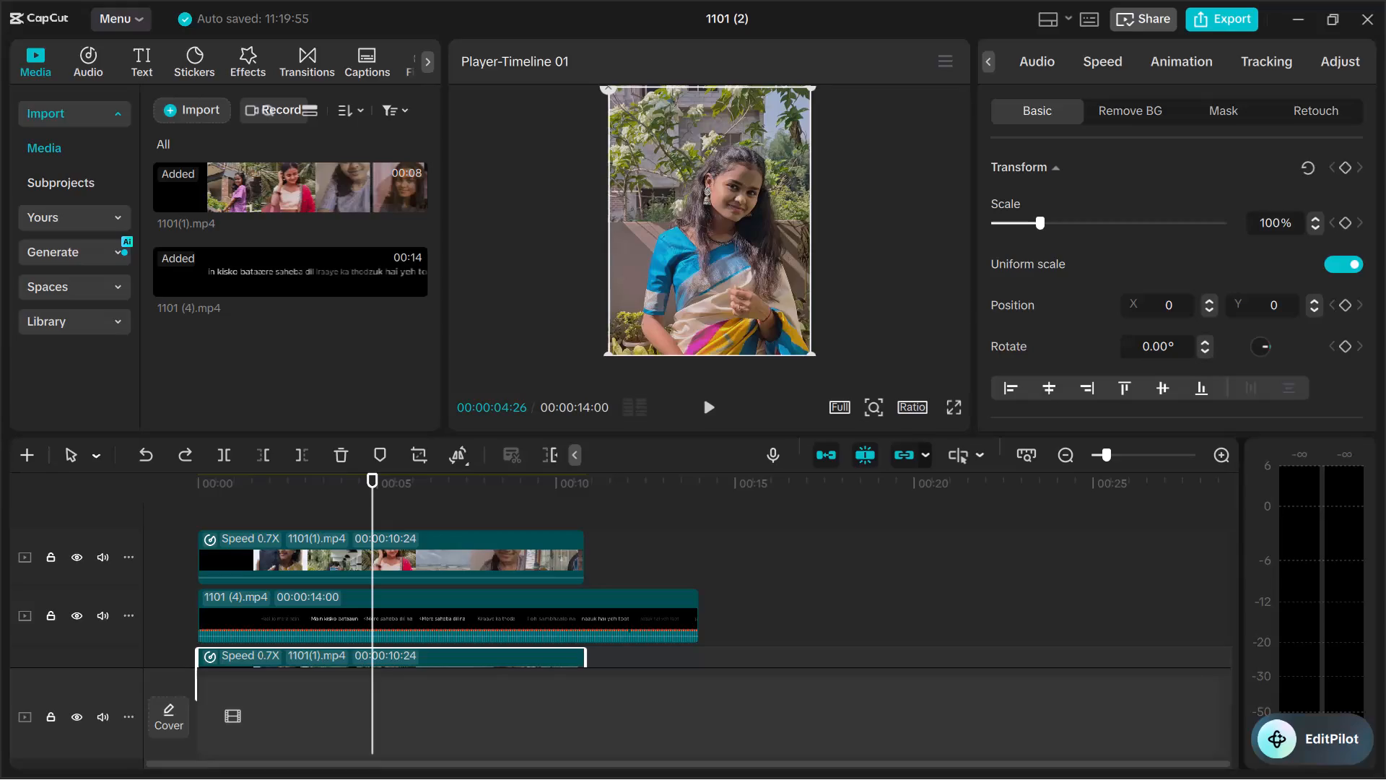
# Select the upper 1101(1).mp4 photo clip and examine its basic video settings from Transform down to Motion blur.
pyautogui.click(509, 608)
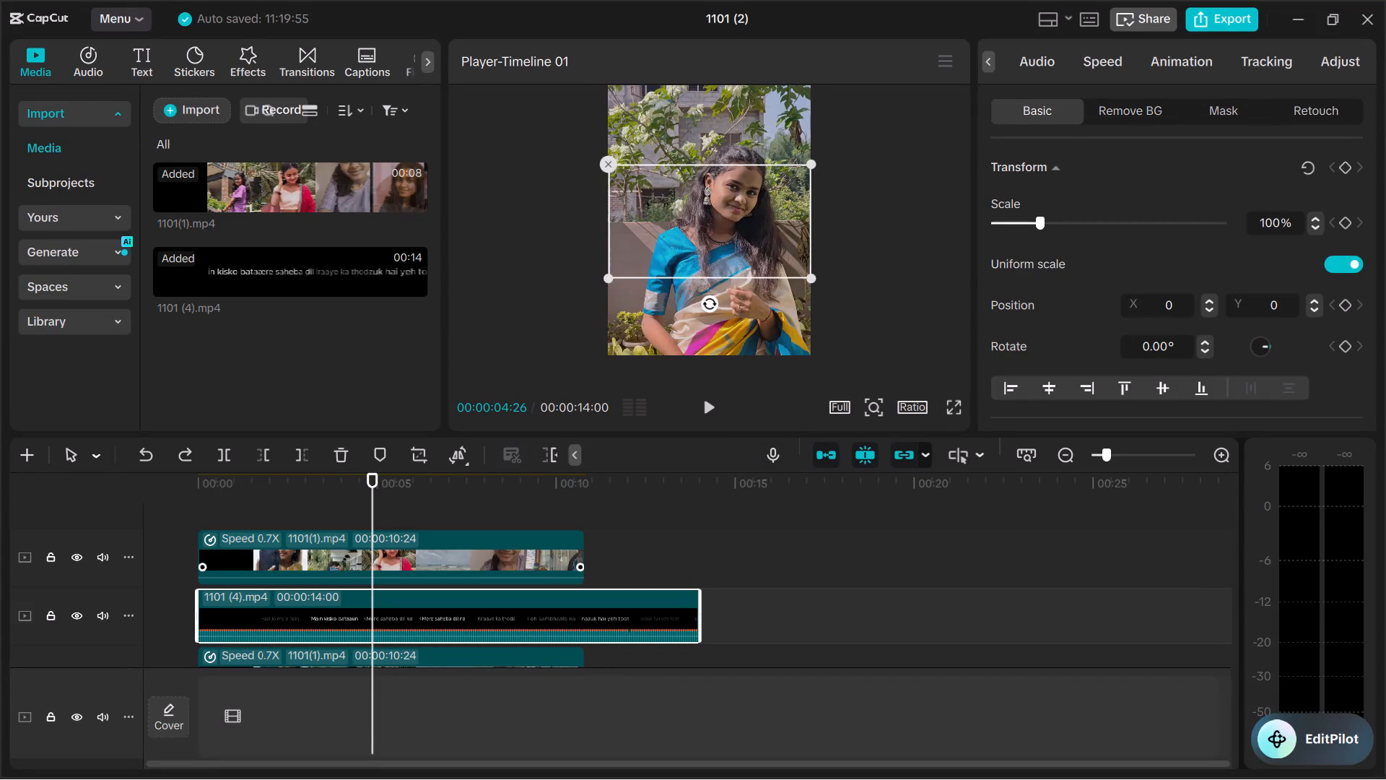
pyautogui.click(539, 542)
pyautogui.scroll(-2, 1197, 259)
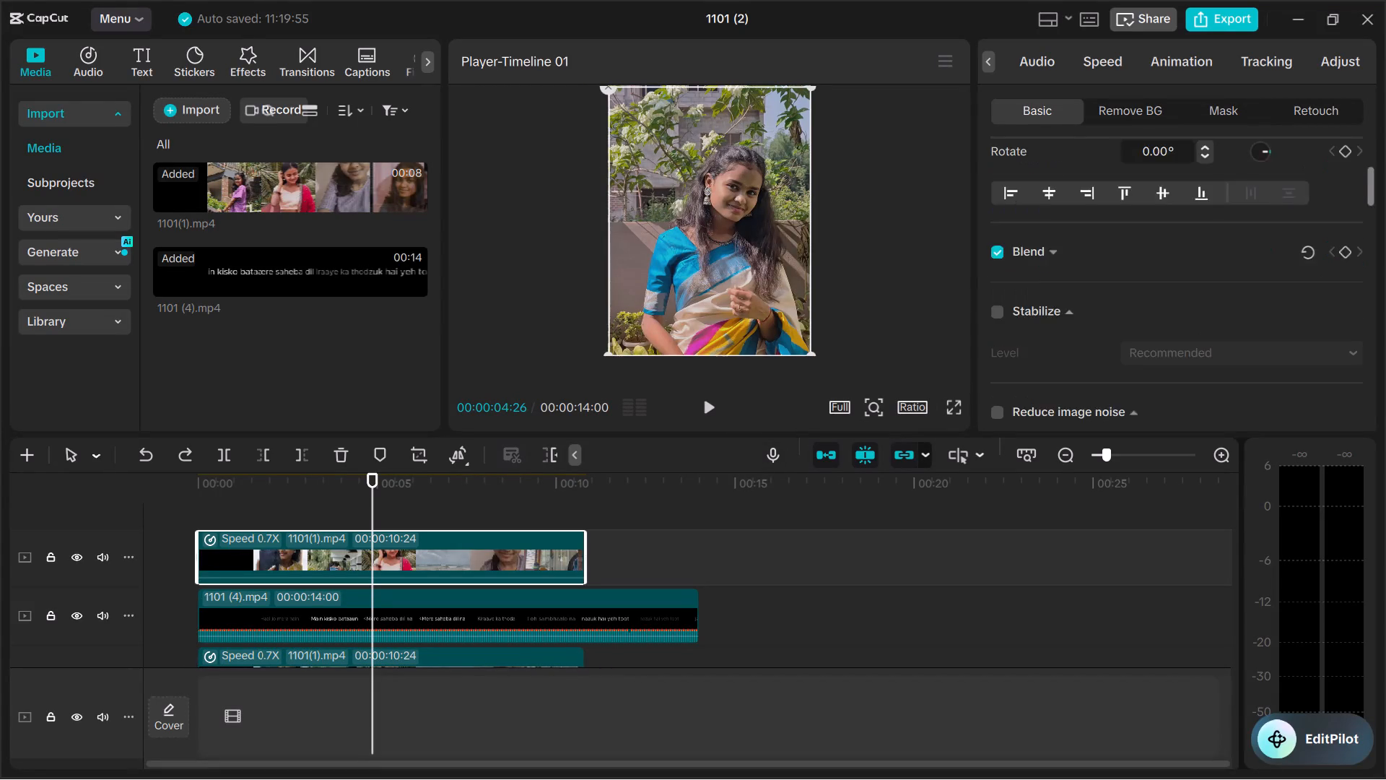
pyautogui.scroll(-2, 1197, 259)
pyautogui.scroll(1, 1197, 259)
pyautogui.scroll(-1, 1197, 259)
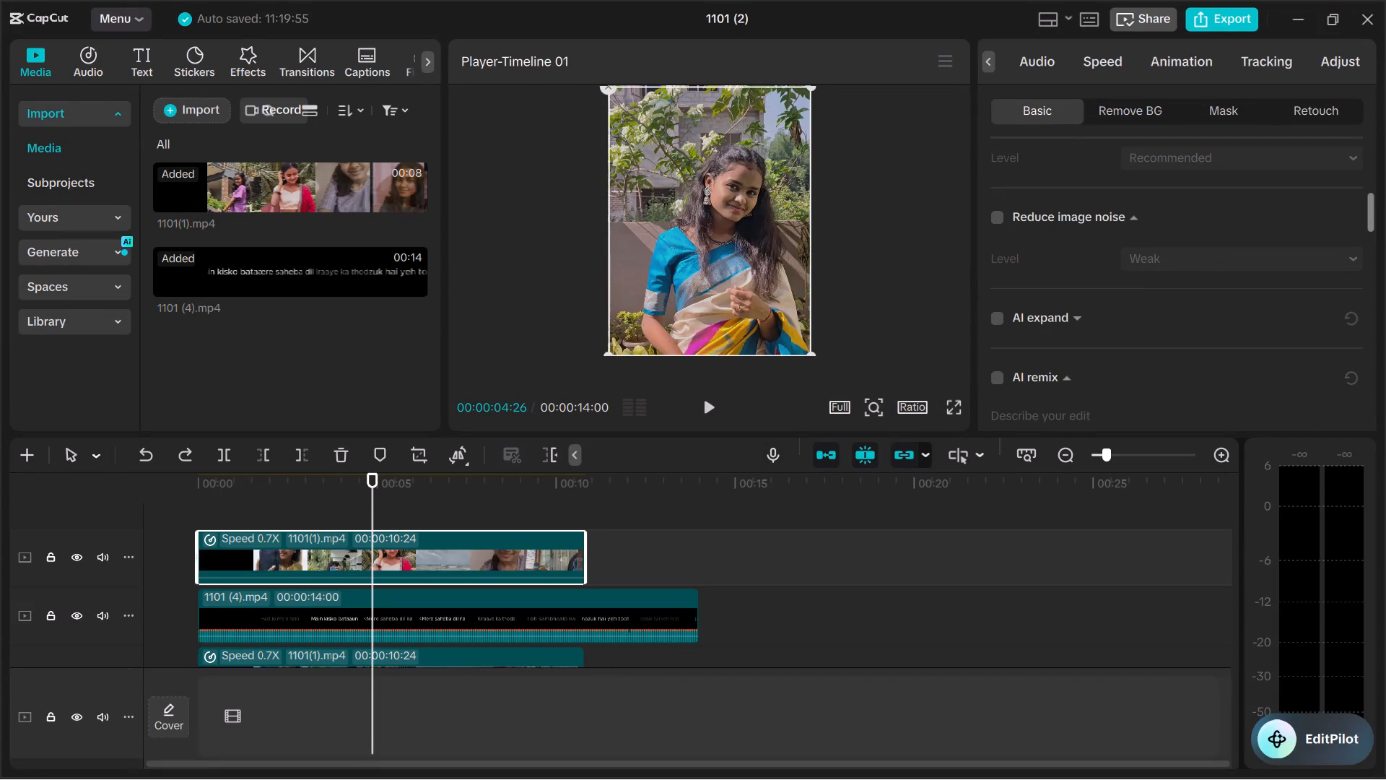
pyautogui.scroll(-4, 1197, 259)
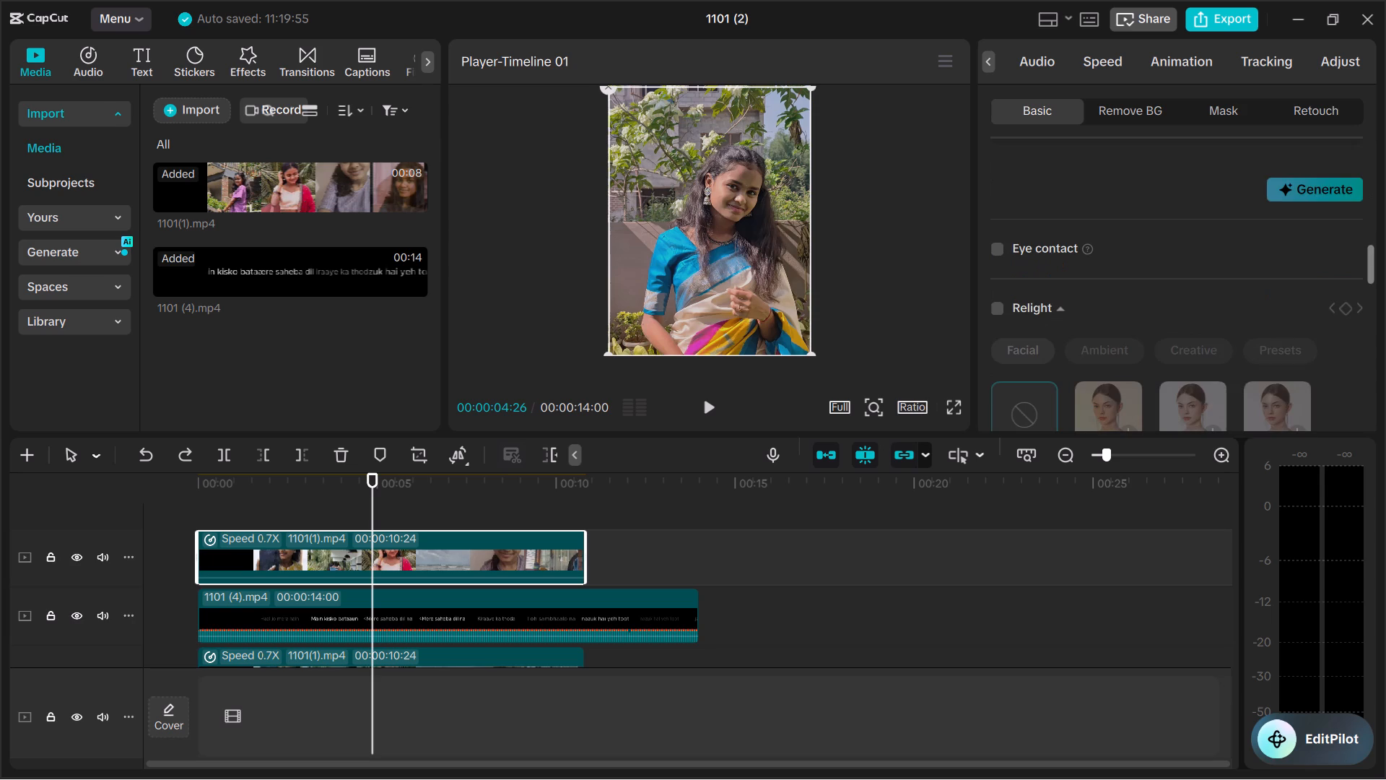
pyautogui.scroll(-6, 1197, 259)
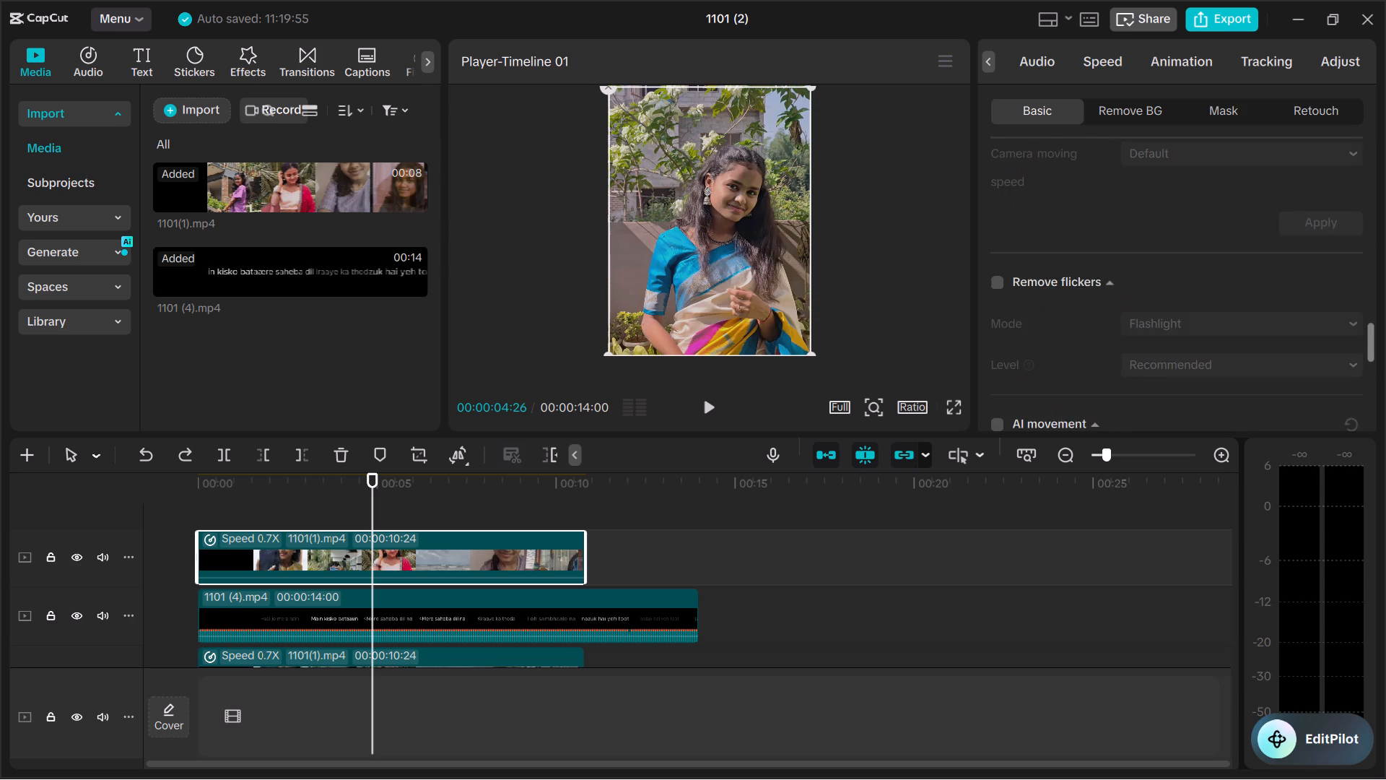
pyautogui.scroll(-4, 1197, 259)
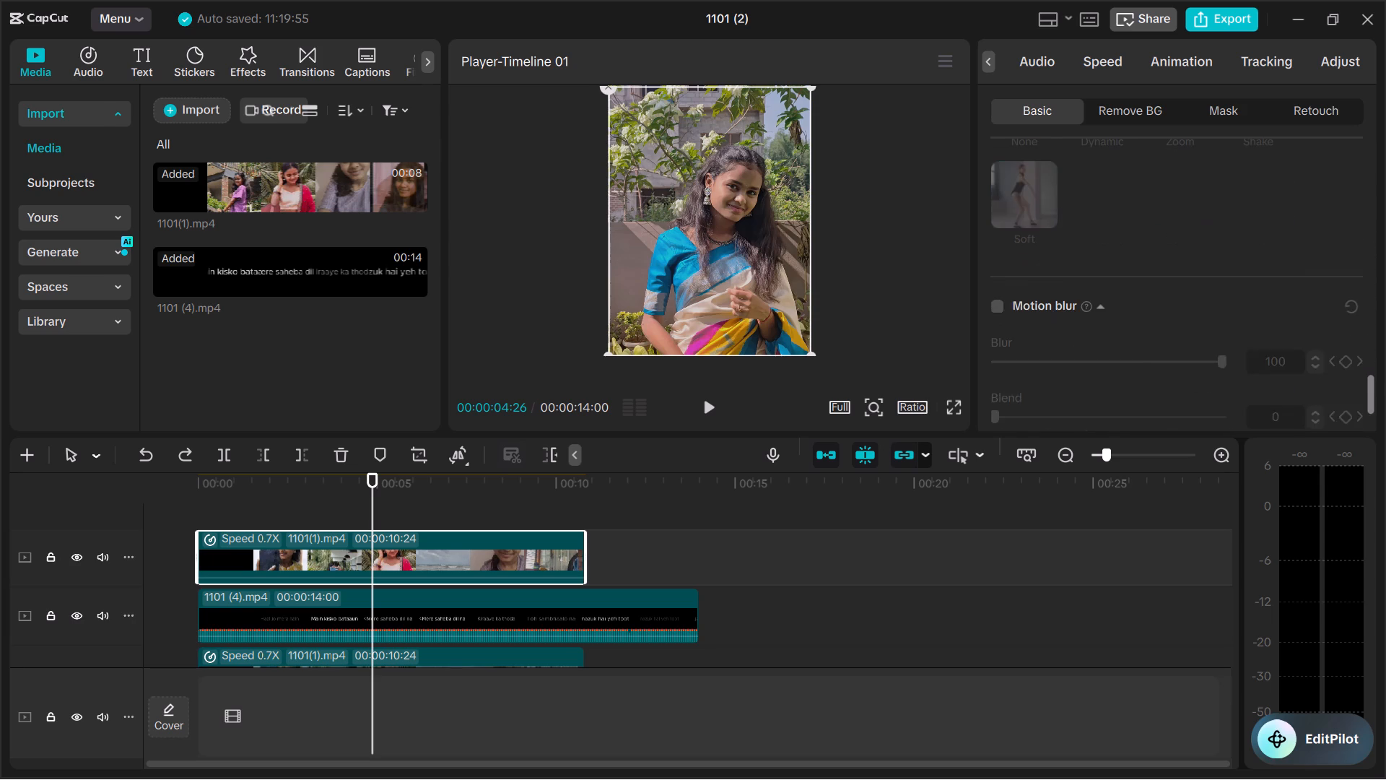
pyautogui.scroll(-5, 1197, 259)
pyautogui.scroll(12, 1197, 259)
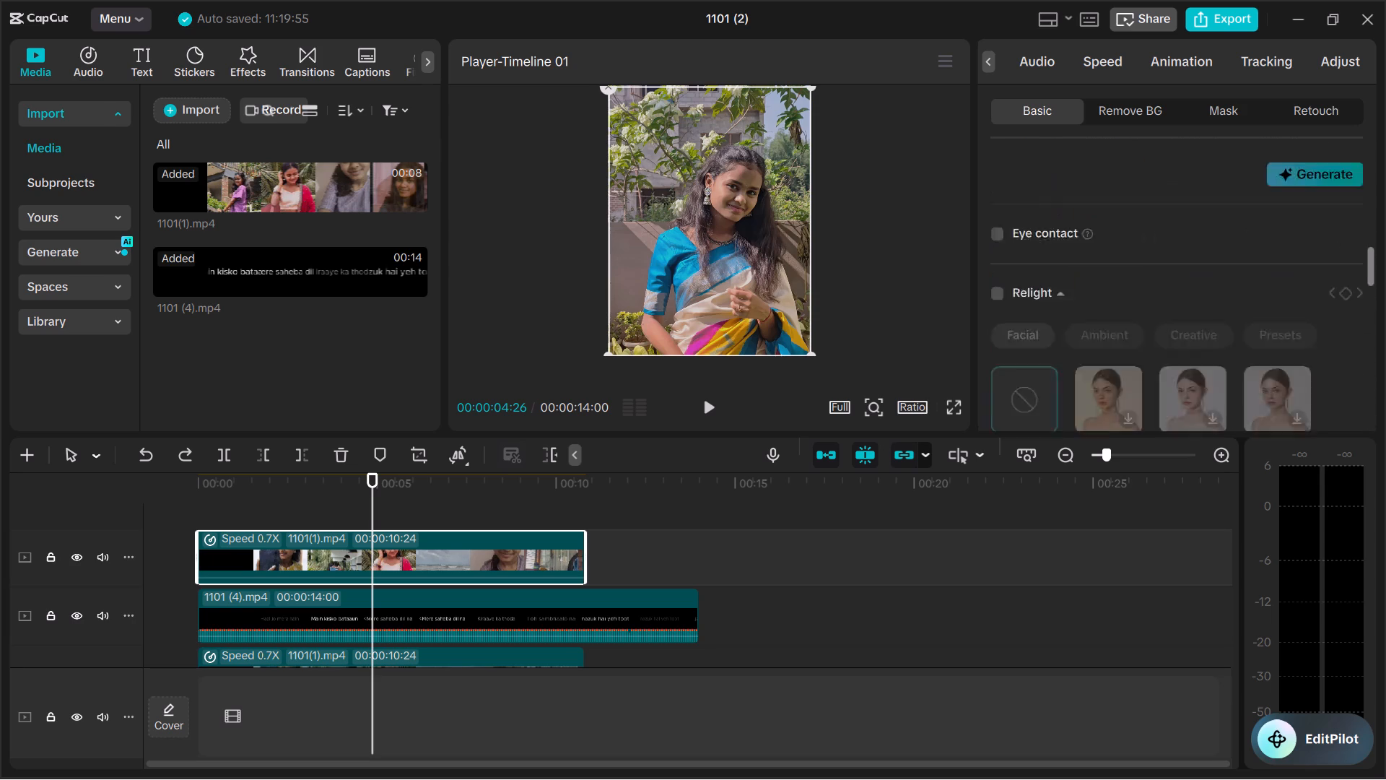
pyautogui.scroll(15, 1197, 259)
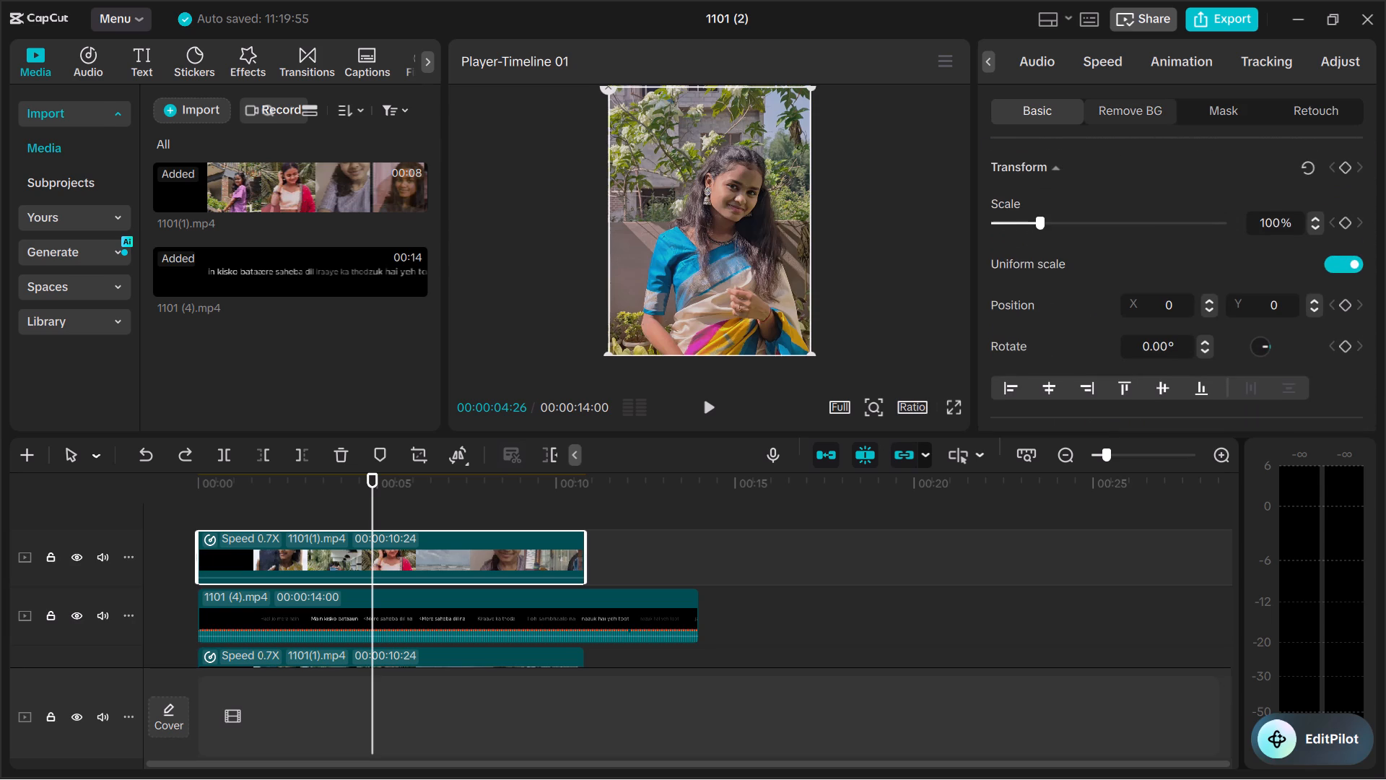
# Examine the upper photo clip's colour adjustment options, including the basic adjustments, LUT, HSL and Curves.
pyautogui.click(1196, 58)
pyautogui.click(1353, 58)
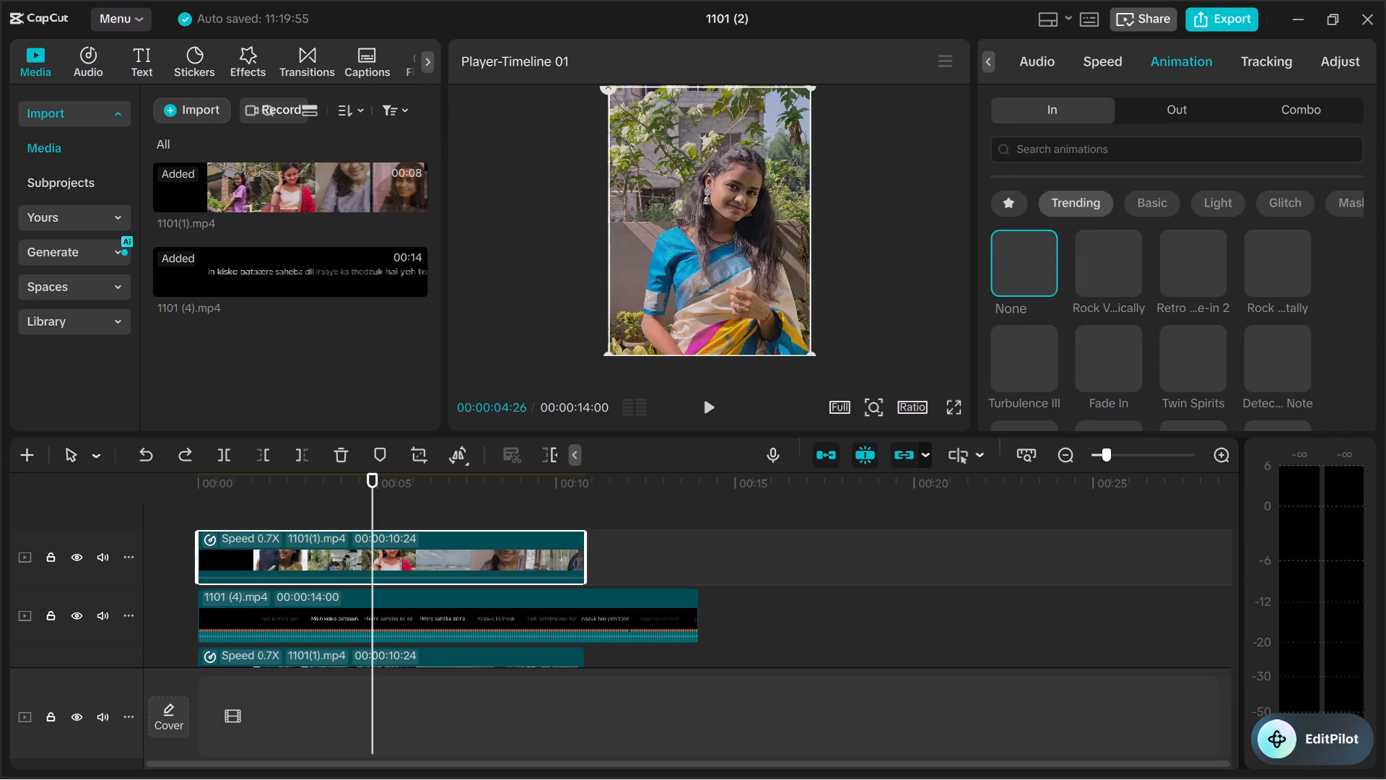
pyautogui.scroll(-4, 1193, 147)
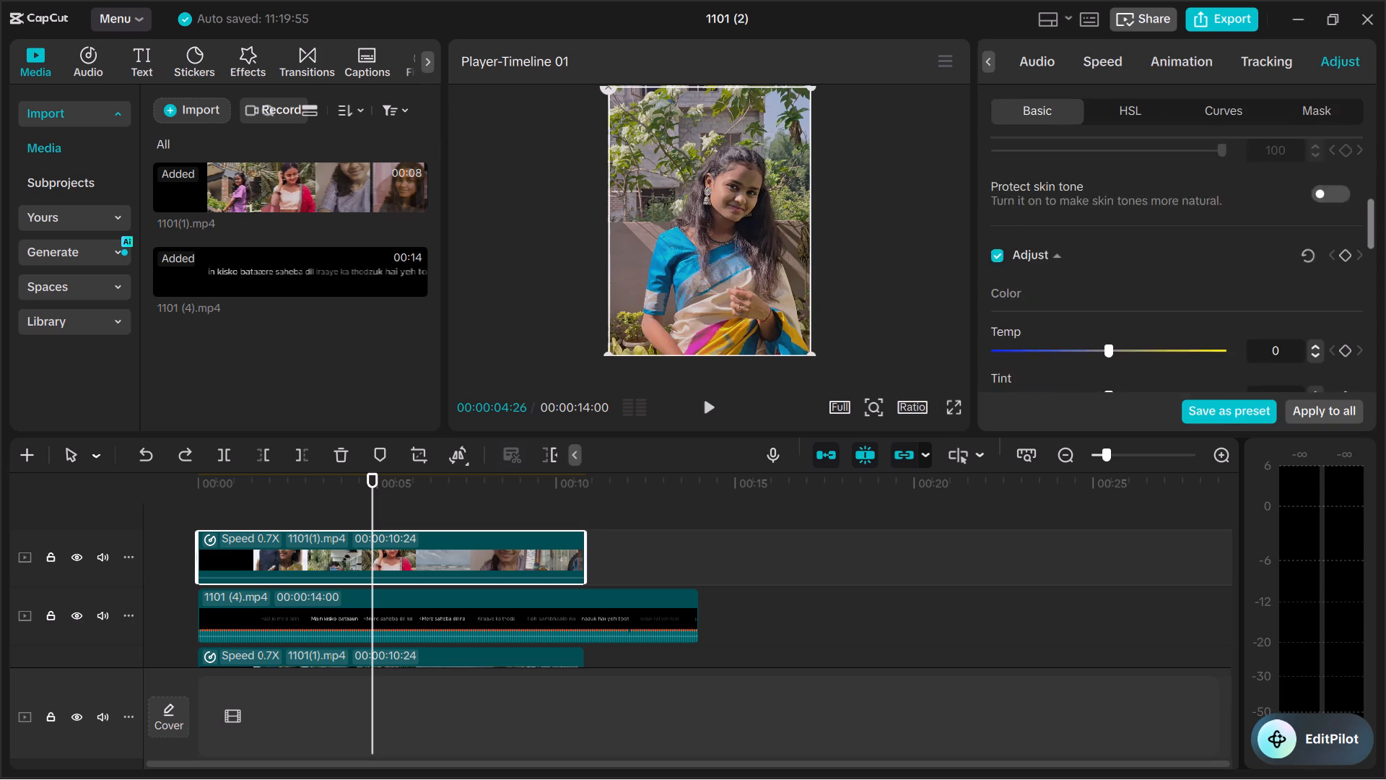
pyautogui.scroll(-12, 1185, 209)
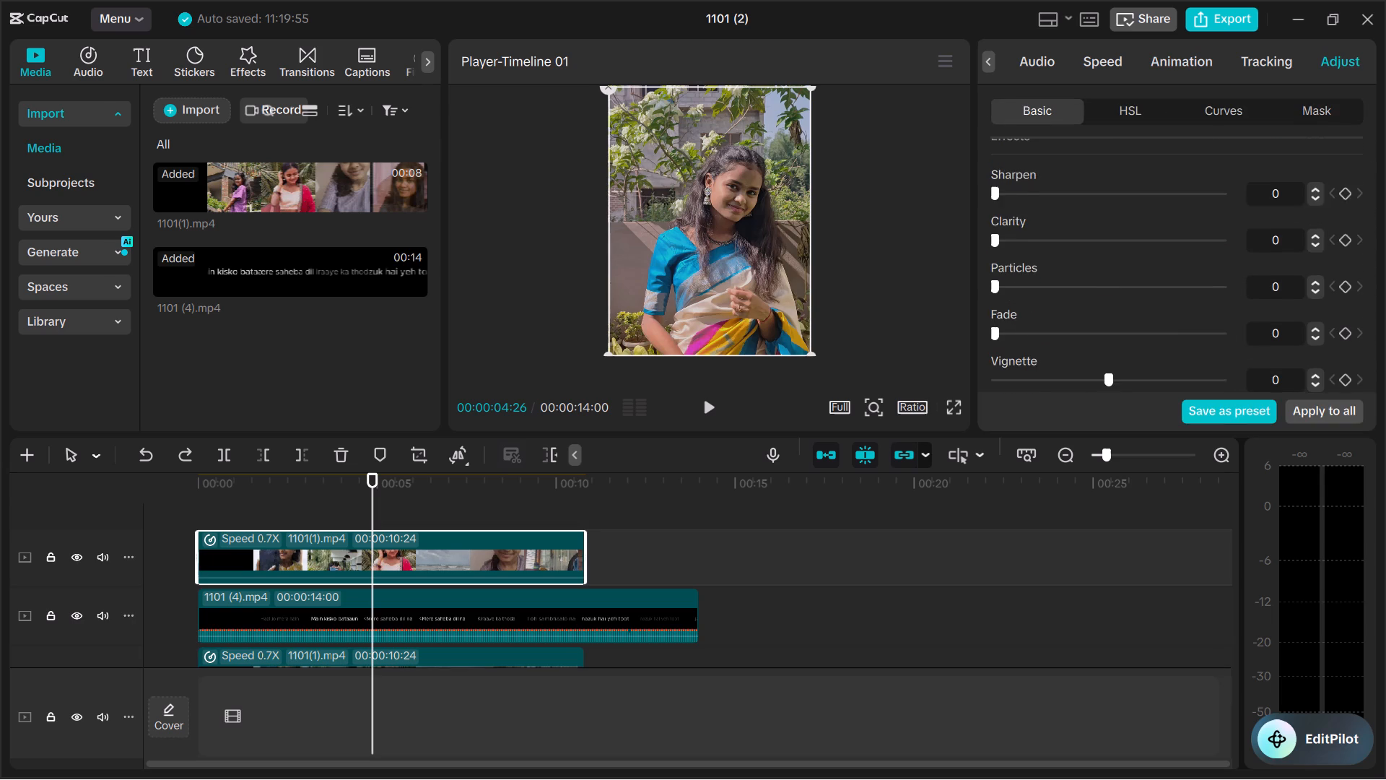
pyautogui.scroll(12, 1185, 209)
pyautogui.scroll(-2, 1185, 209)
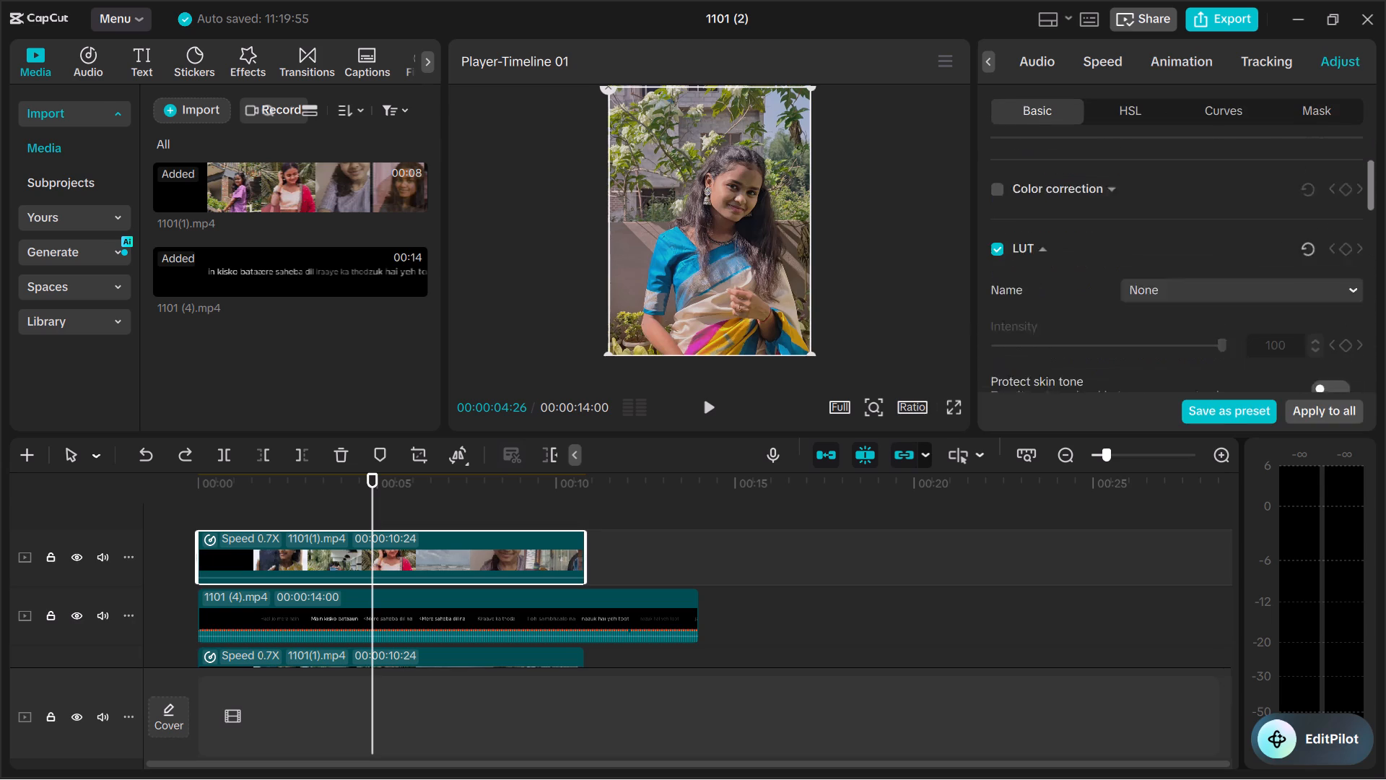
pyautogui.scroll(-2, 1185, 209)
pyautogui.scroll(4, 1185, 209)
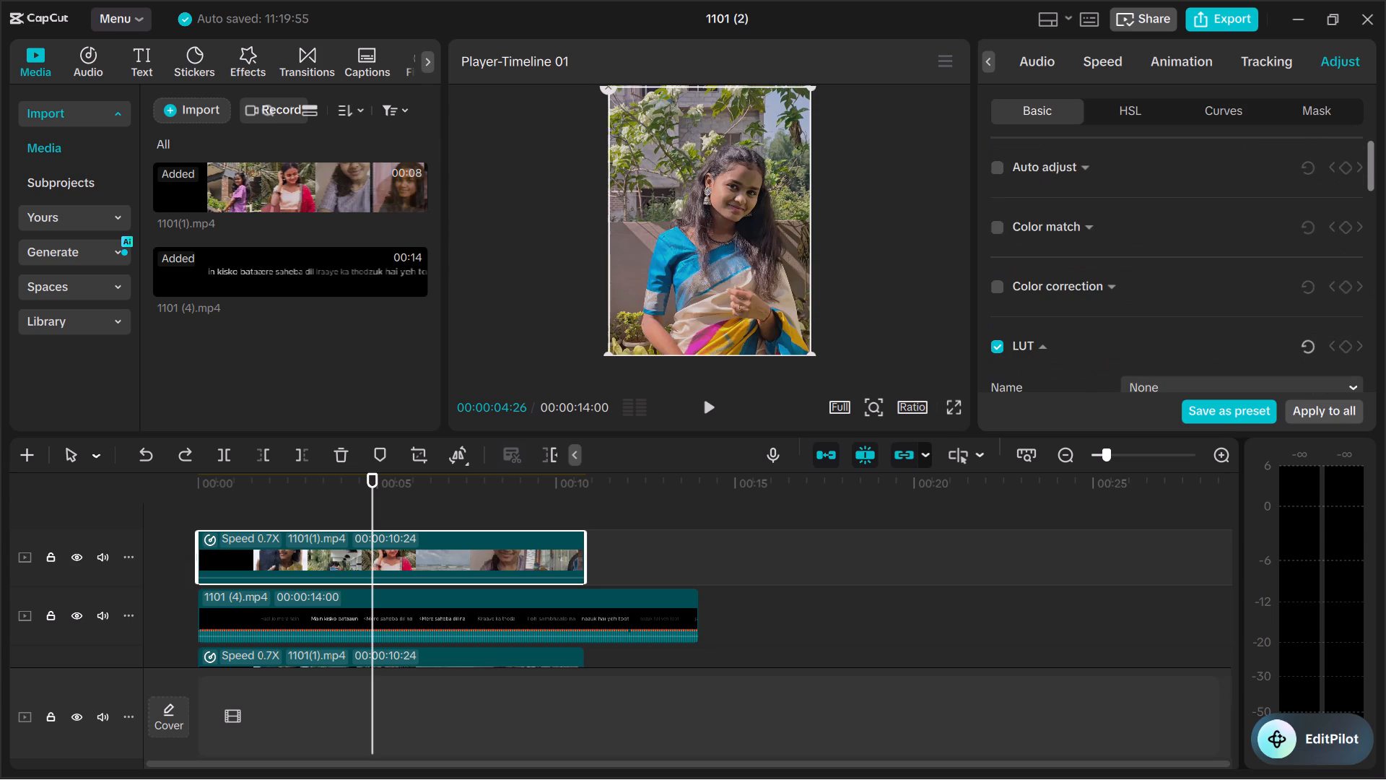
pyautogui.scroll(5, 1185, 209)
pyautogui.click(1148, 110)
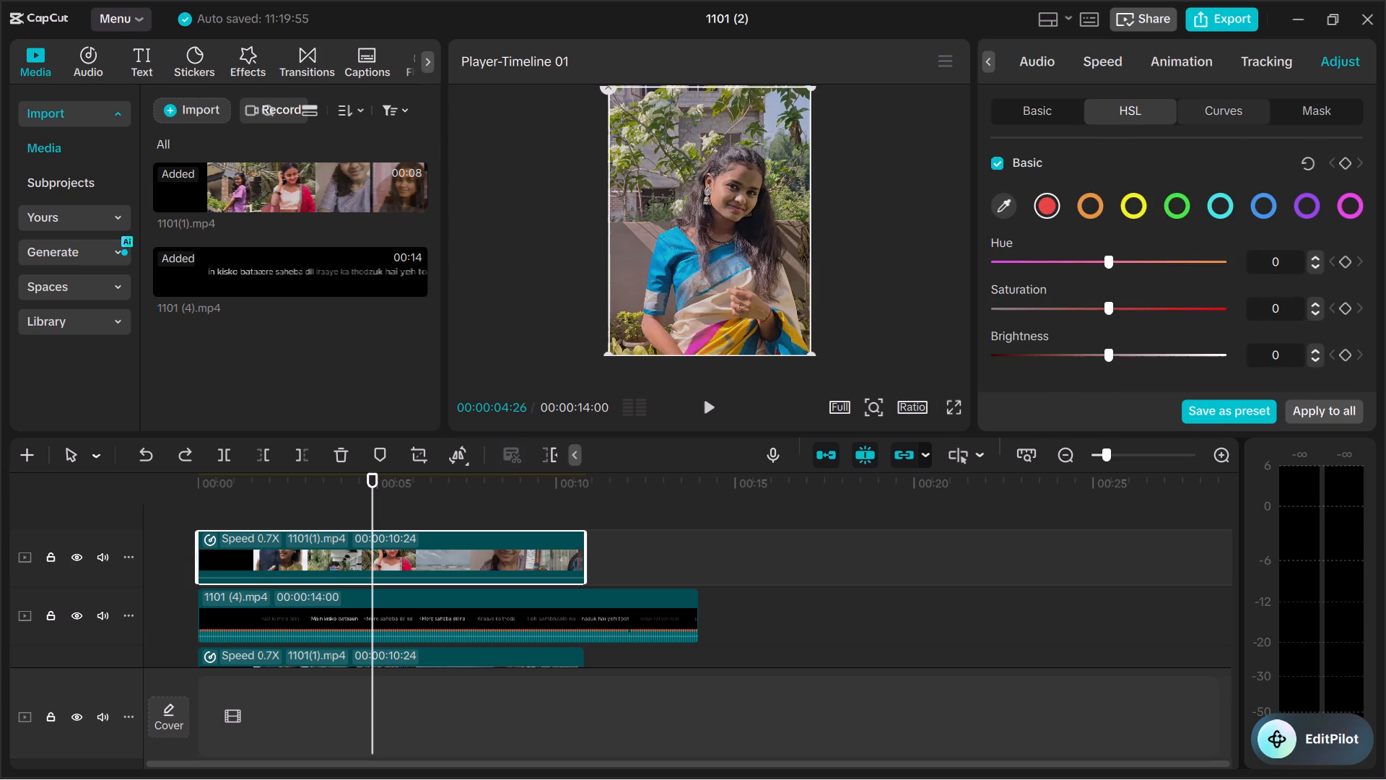
pyautogui.click(1192, 101)
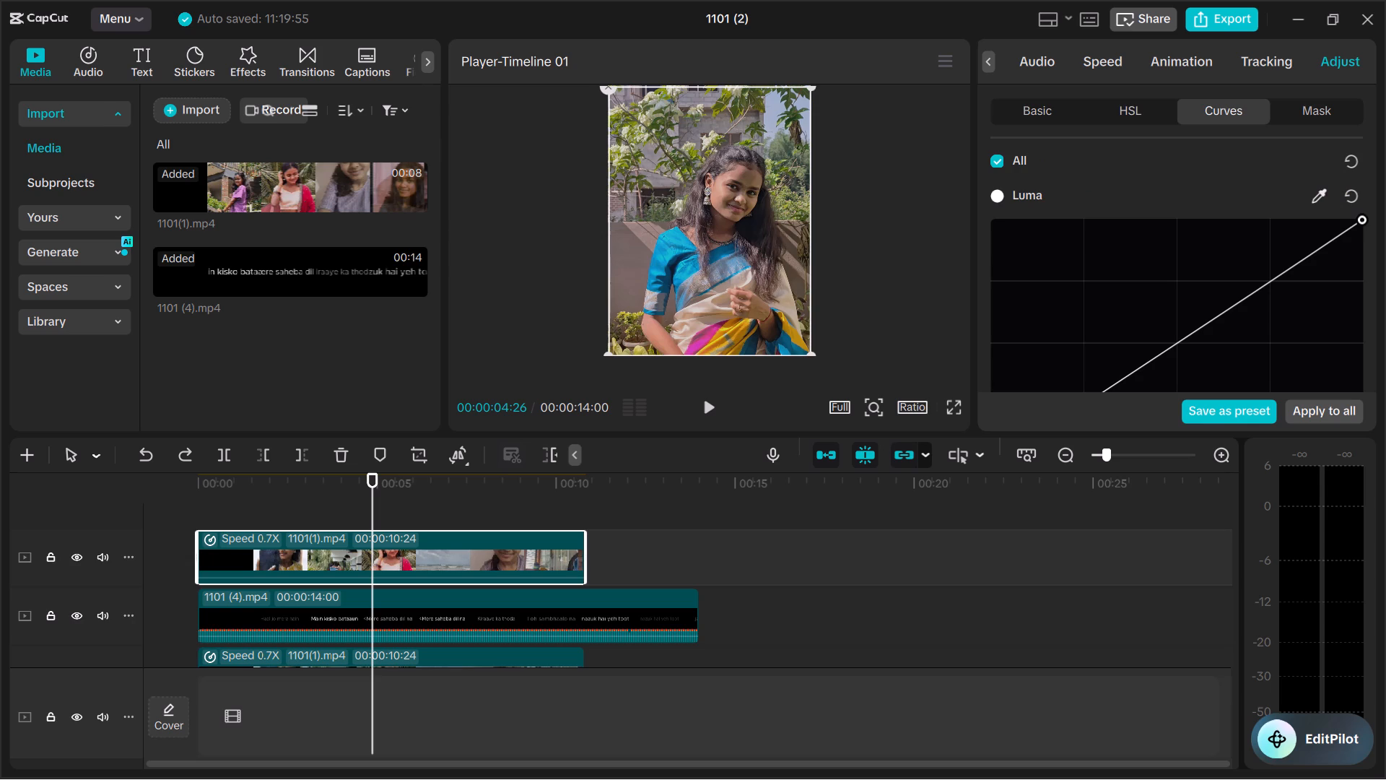
# Look through the upper photo clip's tracking, animation and audio options.
pyautogui.click(1247, 54)
pyautogui.click(1167, 61)
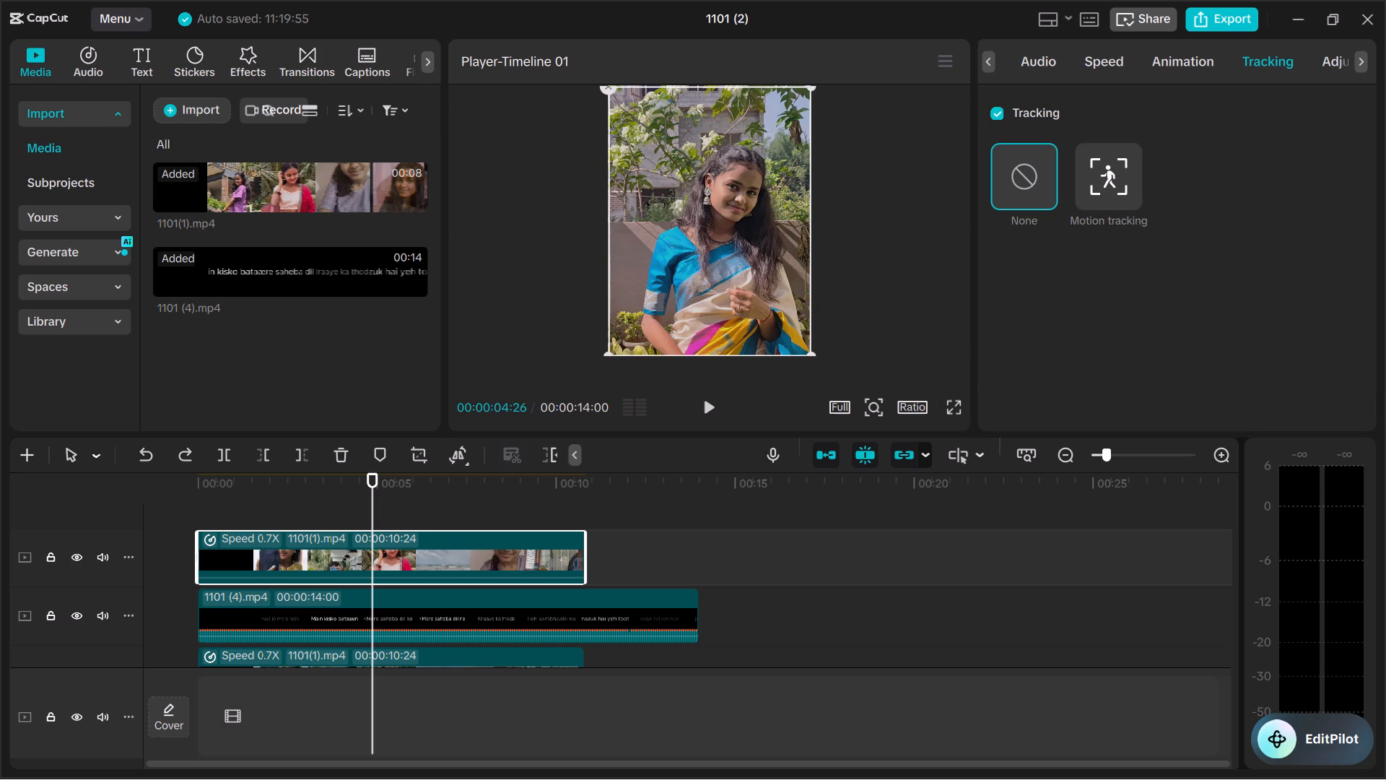
pyautogui.click(1156, 61)
pyautogui.click(1360, 58)
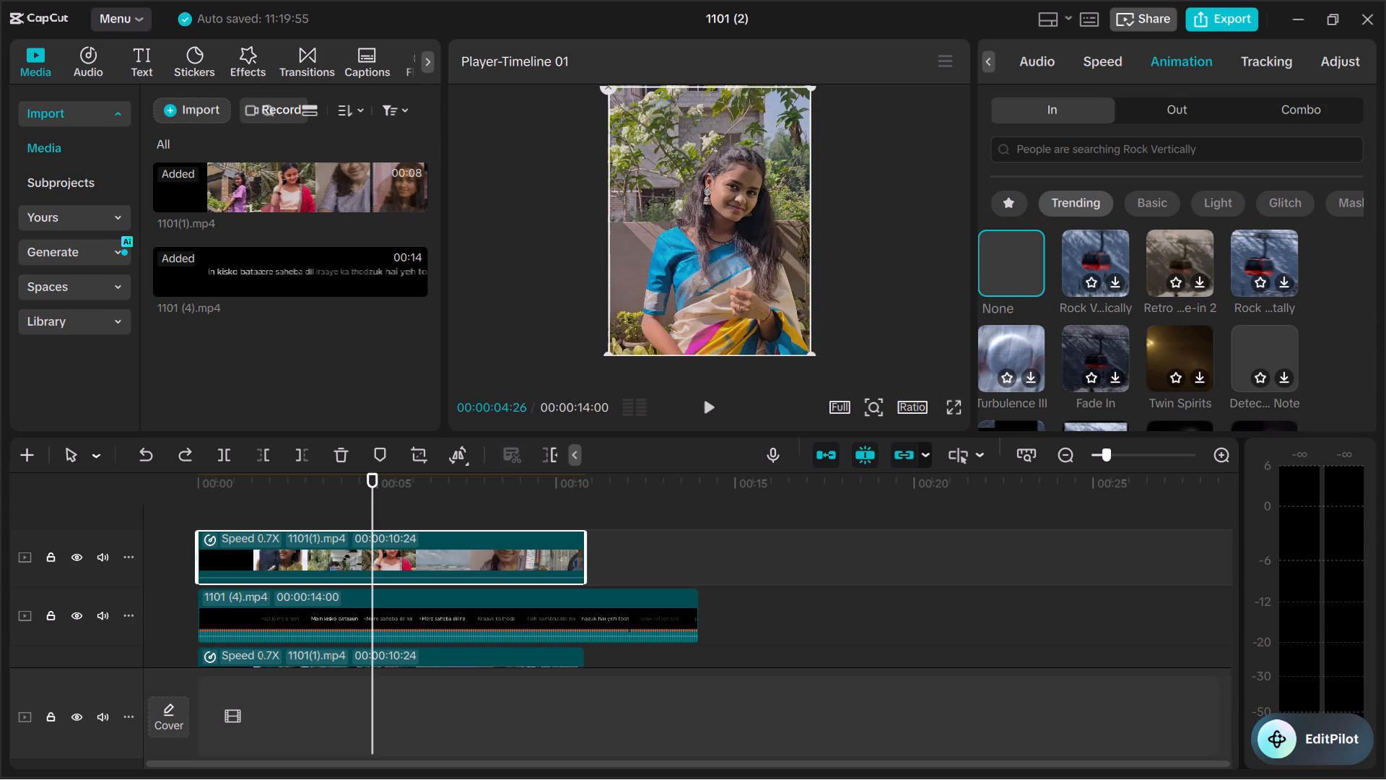
pyautogui.click(1031, 69)
pyautogui.scroll(-3, 1065, 295)
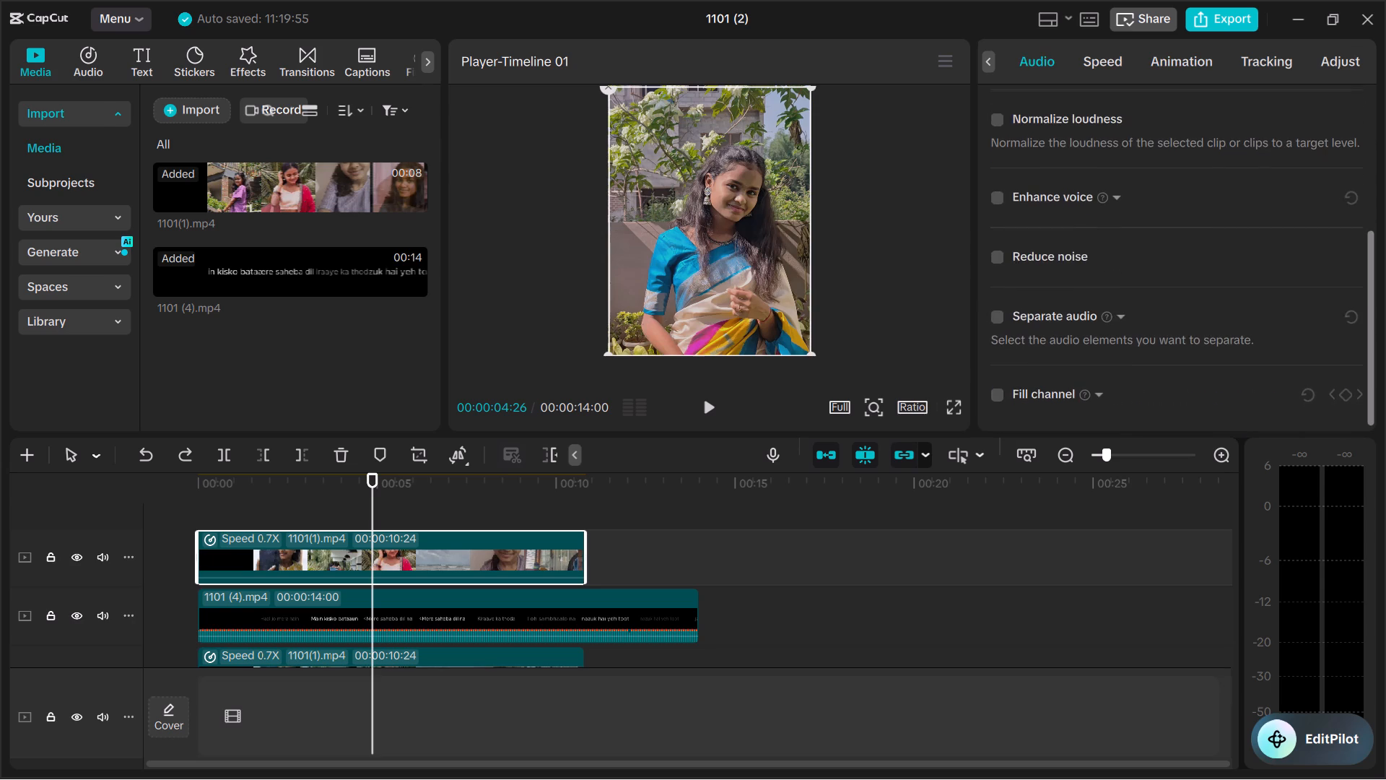
pyautogui.scroll(-7, 1065, 295)
pyautogui.scroll(7, 1065, 295)
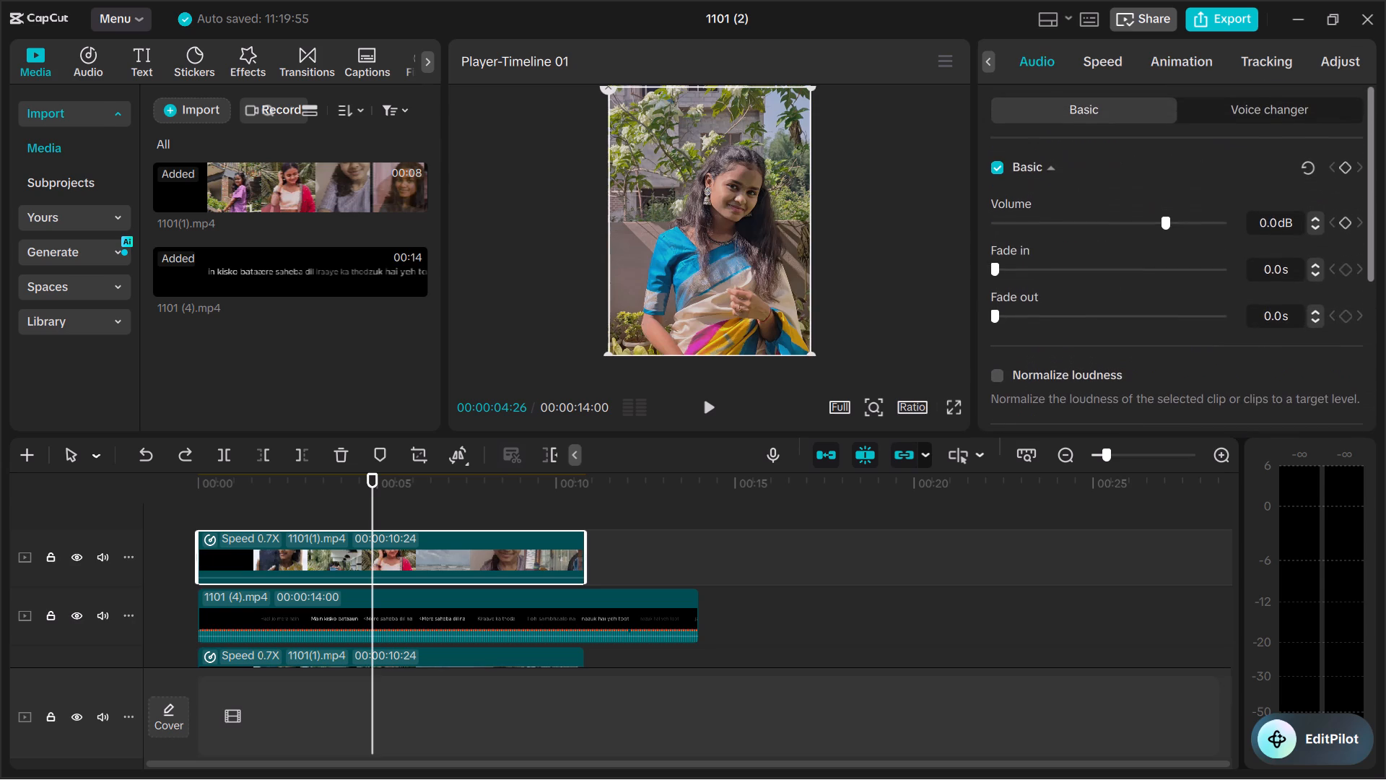
pyautogui.scroll(1, 1065, 292)
pyautogui.click(1193, 59)
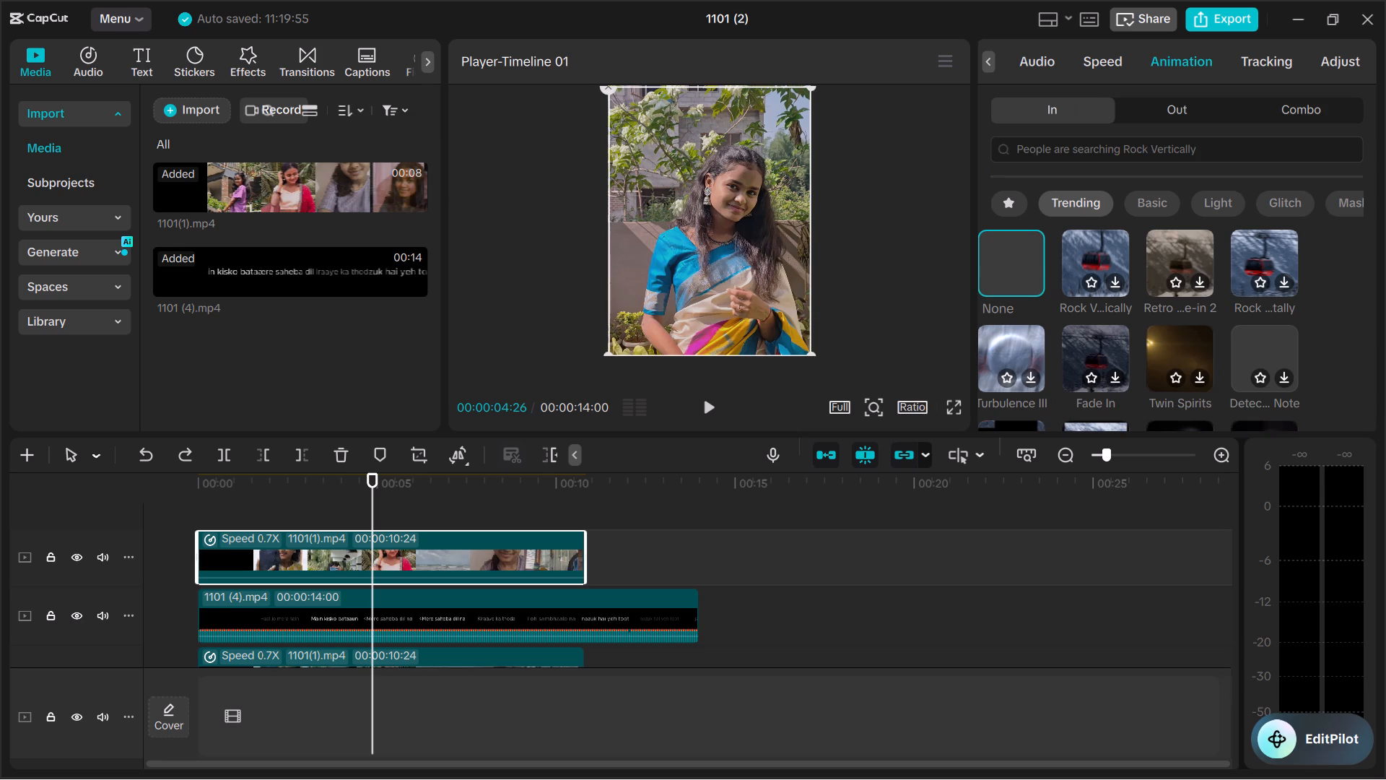
pyautogui.click(1268, 59)
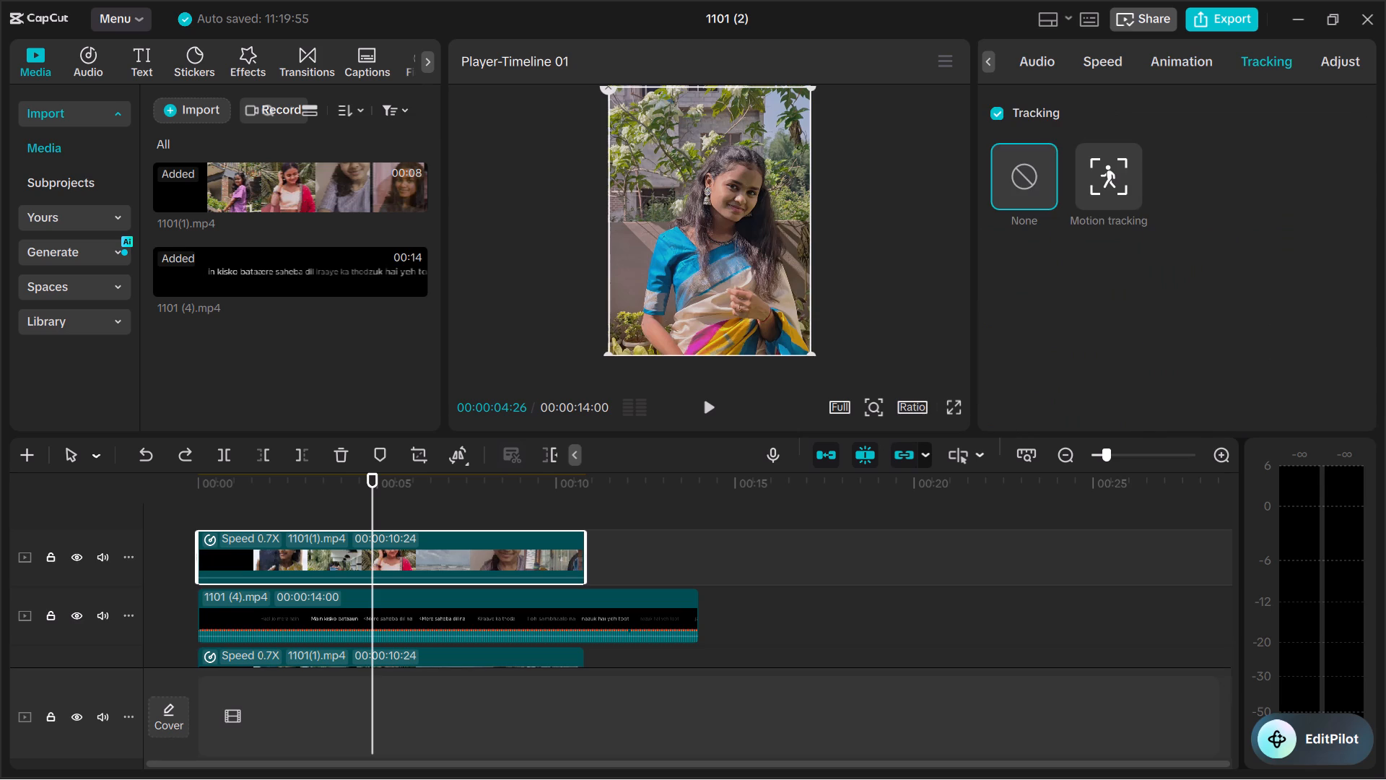
# Examine the upper photo clip's colour curves again, including the red and green channels.
pyautogui.click(1322, 63)
pyautogui.scroll(-20, 1192, 191)
pyautogui.scroll(5, 1188, 193)
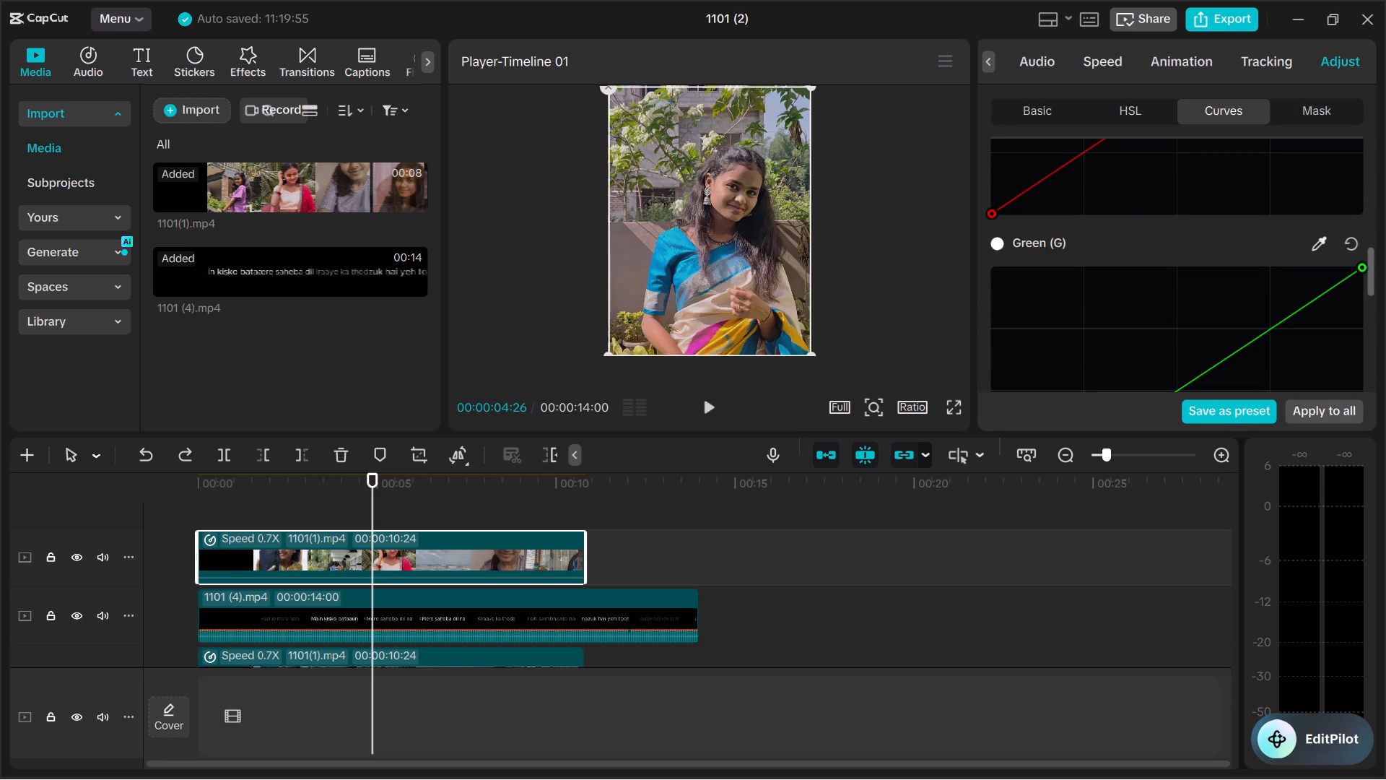
# Trim the end of the 1101 (4).mp4 lyric clip to 00:00:10:24 so it matches the photo clips' end.
pyautogui.click(701, 517)
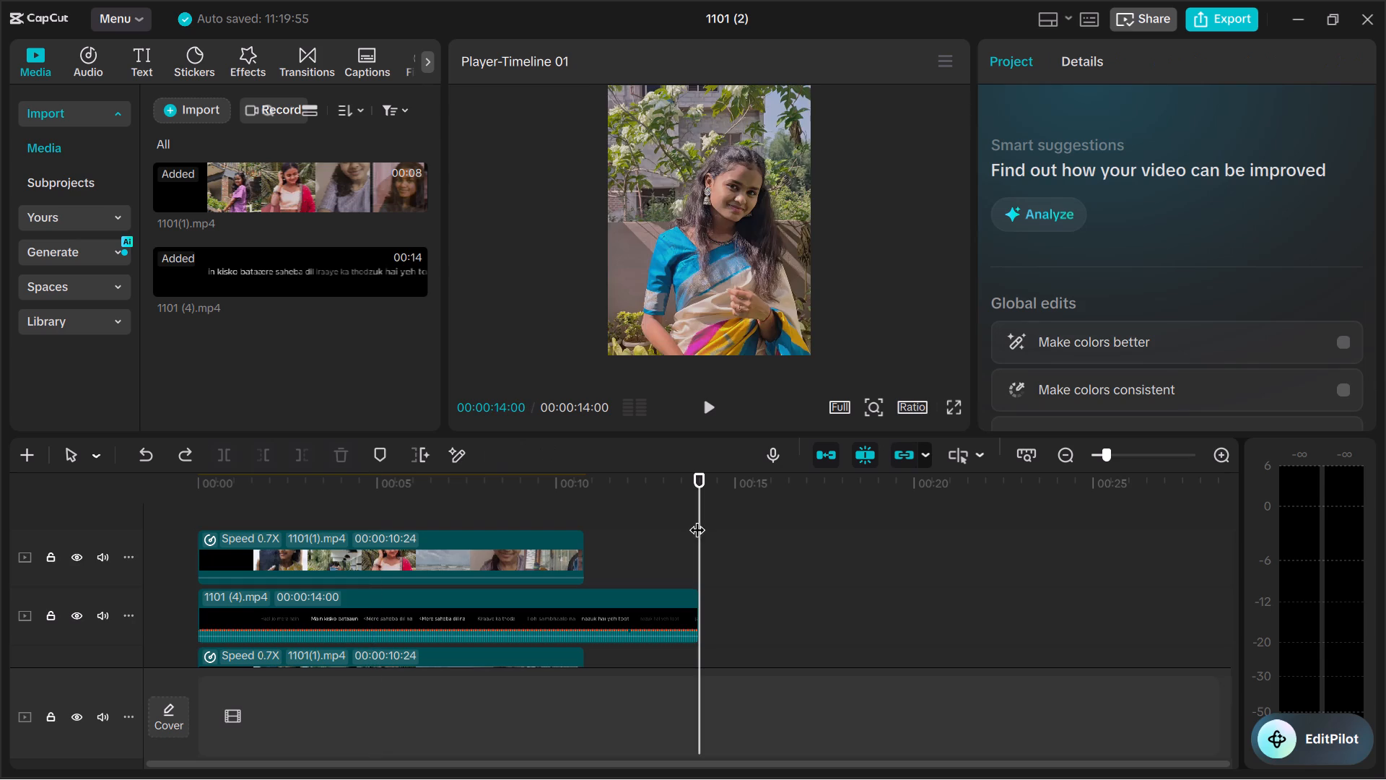
pyautogui.click(474, 551)
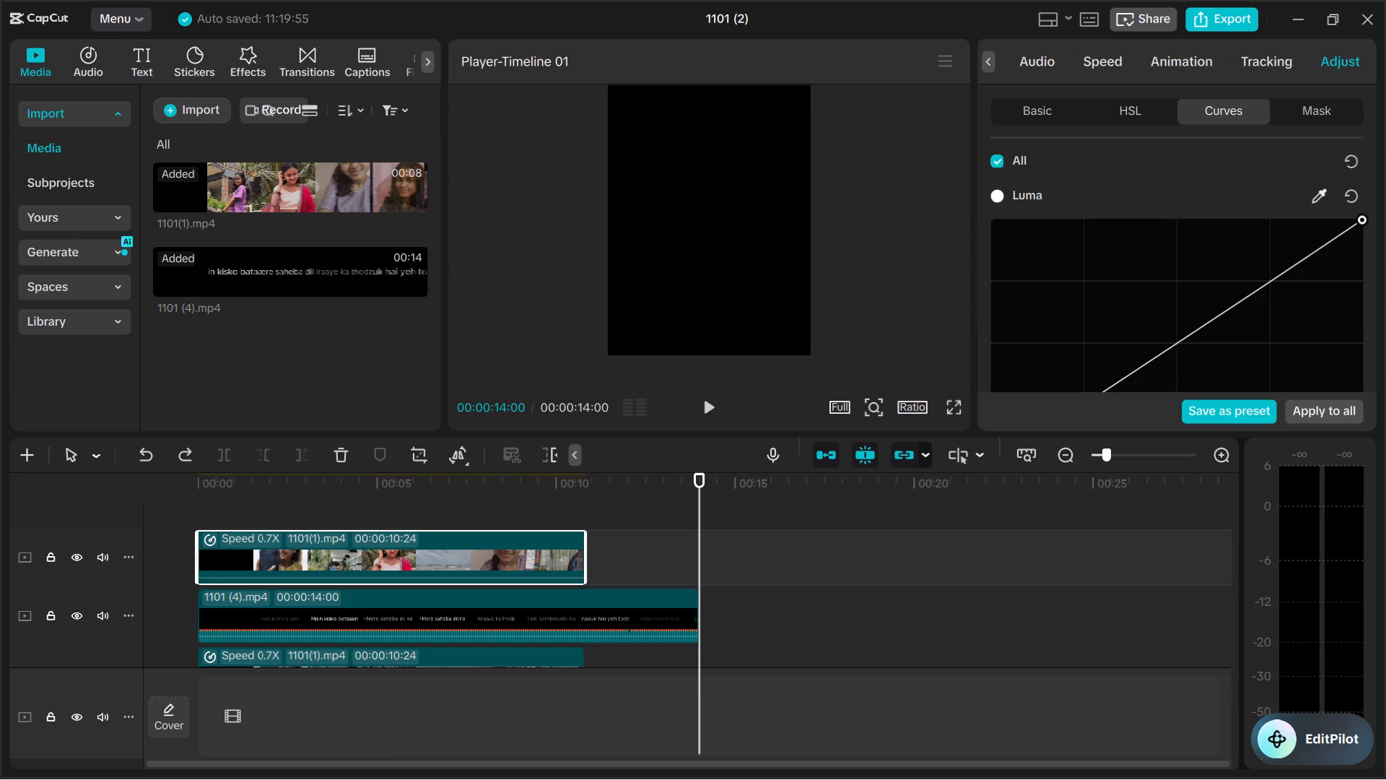
pyautogui.moveTo(694, 537); pyautogui.dragTo(541, 526)
pyautogui.click(620, 613)
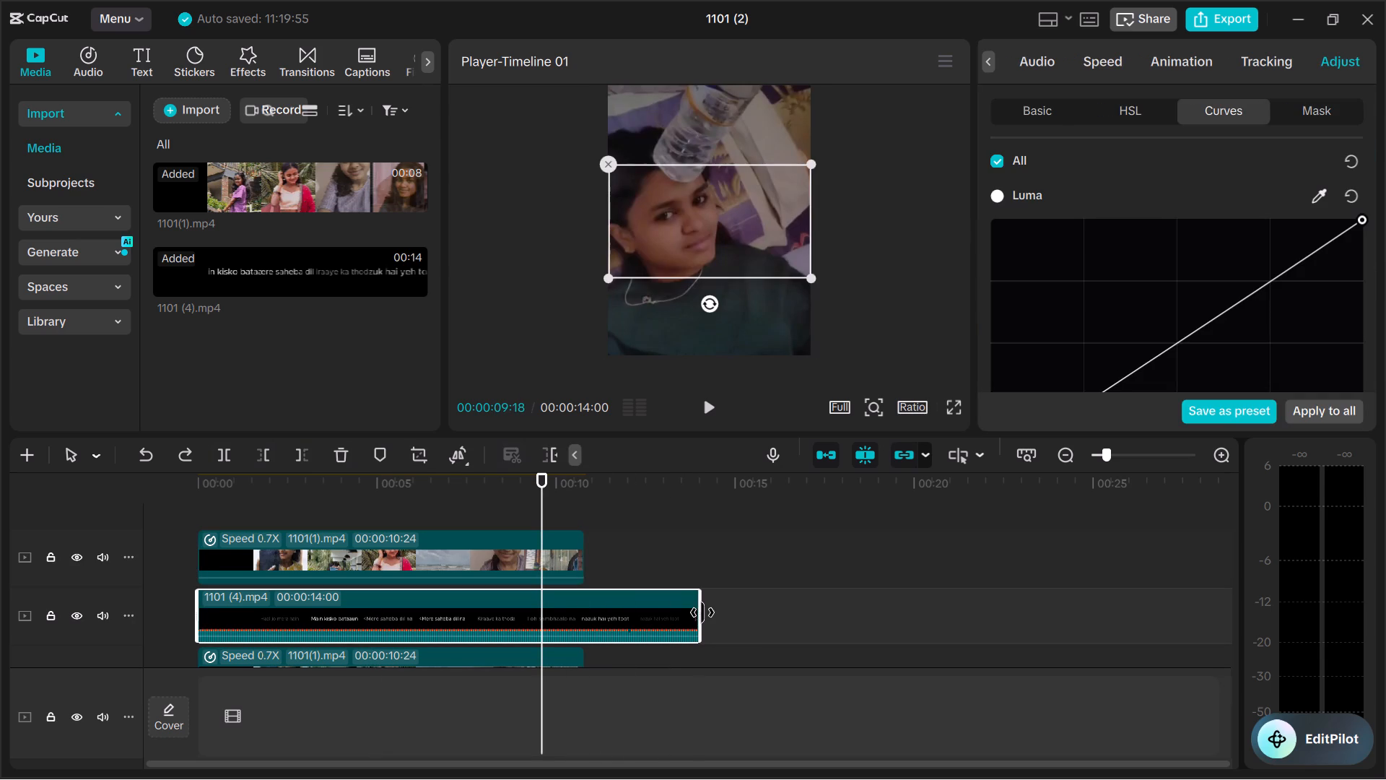
pyautogui.moveTo(702, 610); pyautogui.dragTo(581, 584)
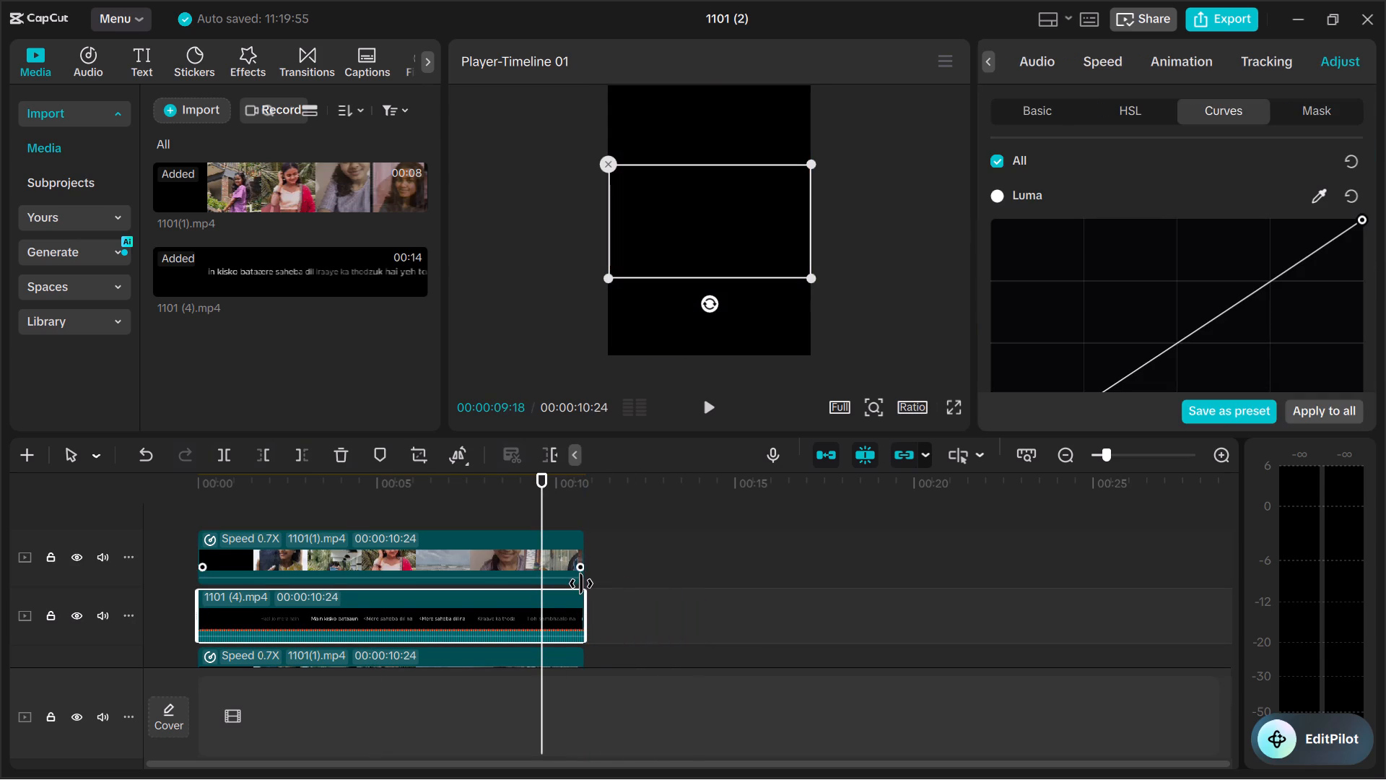
pyautogui.scroll(-2, 671, 548)
pyautogui.click(651, 576)
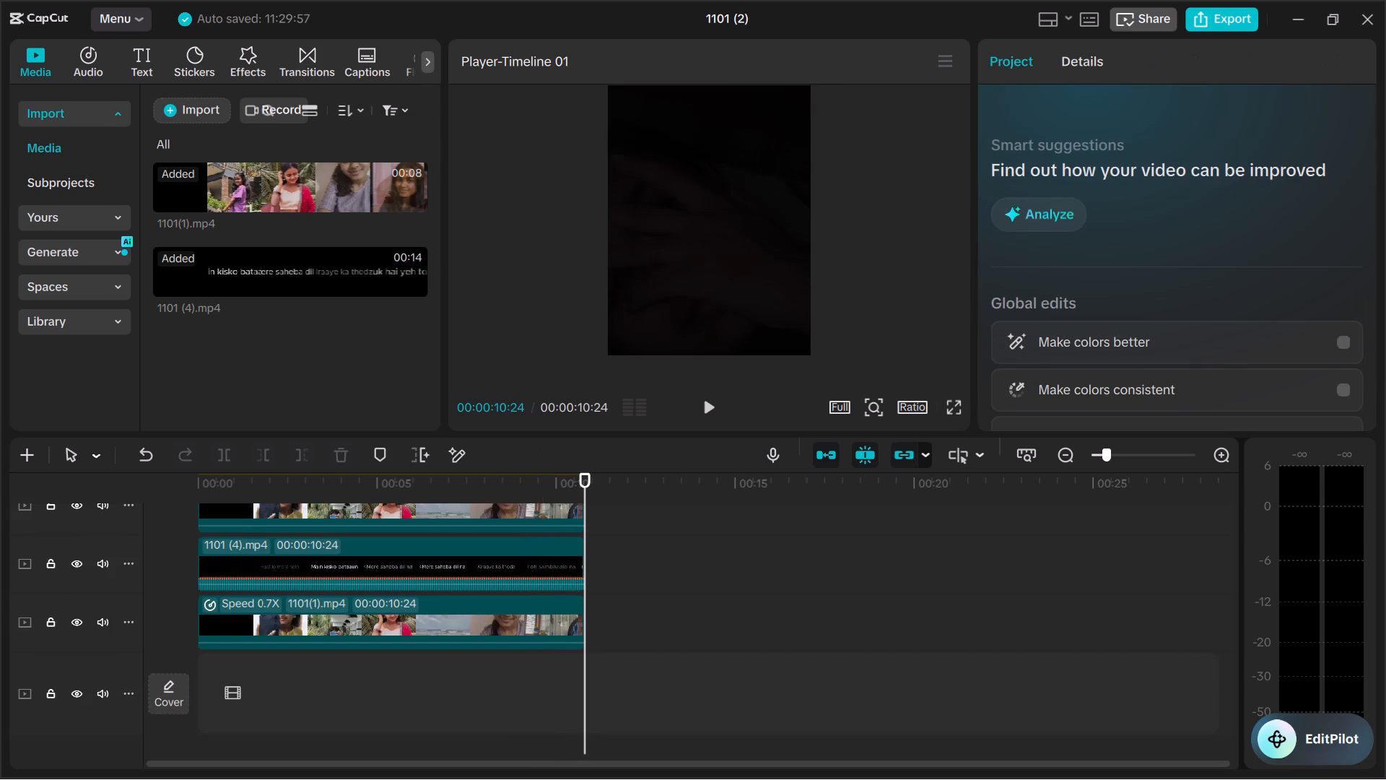
# Look through the 1101 (4).mp4 lyric clip's basic video options, expanding the Blend settings.
pyautogui.click(540, 558)
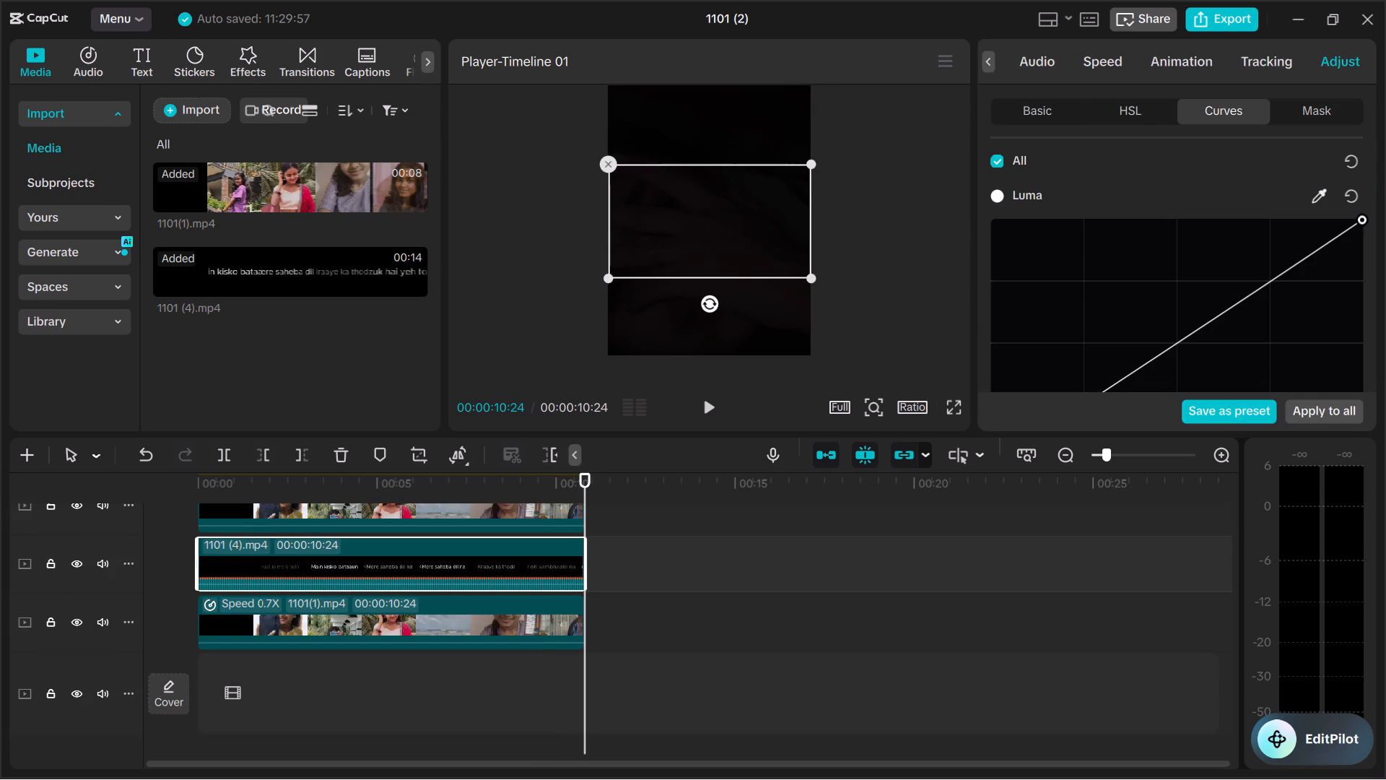
pyautogui.click(985, 52)
pyautogui.click(1020, 62)
pyautogui.click(1029, 103)
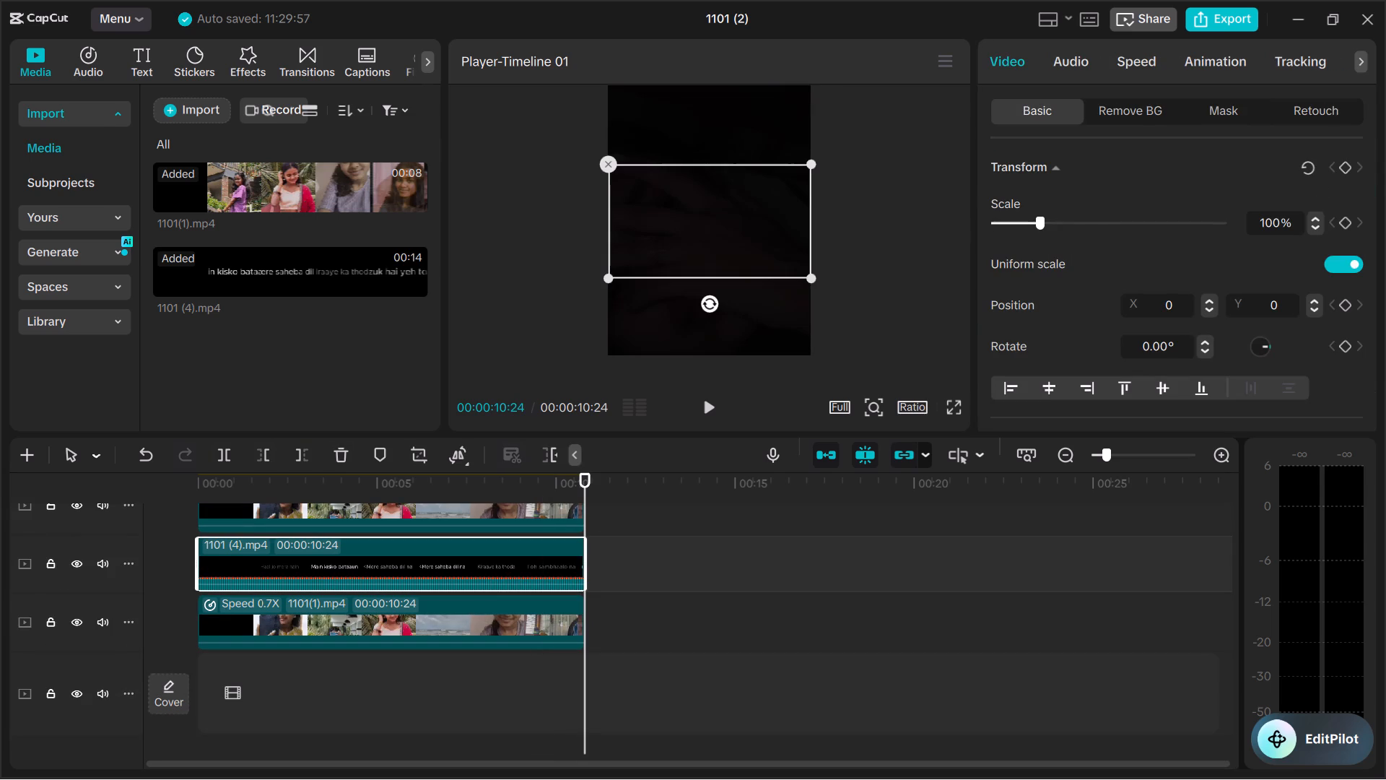
pyautogui.scroll(-5, 1084, 197)
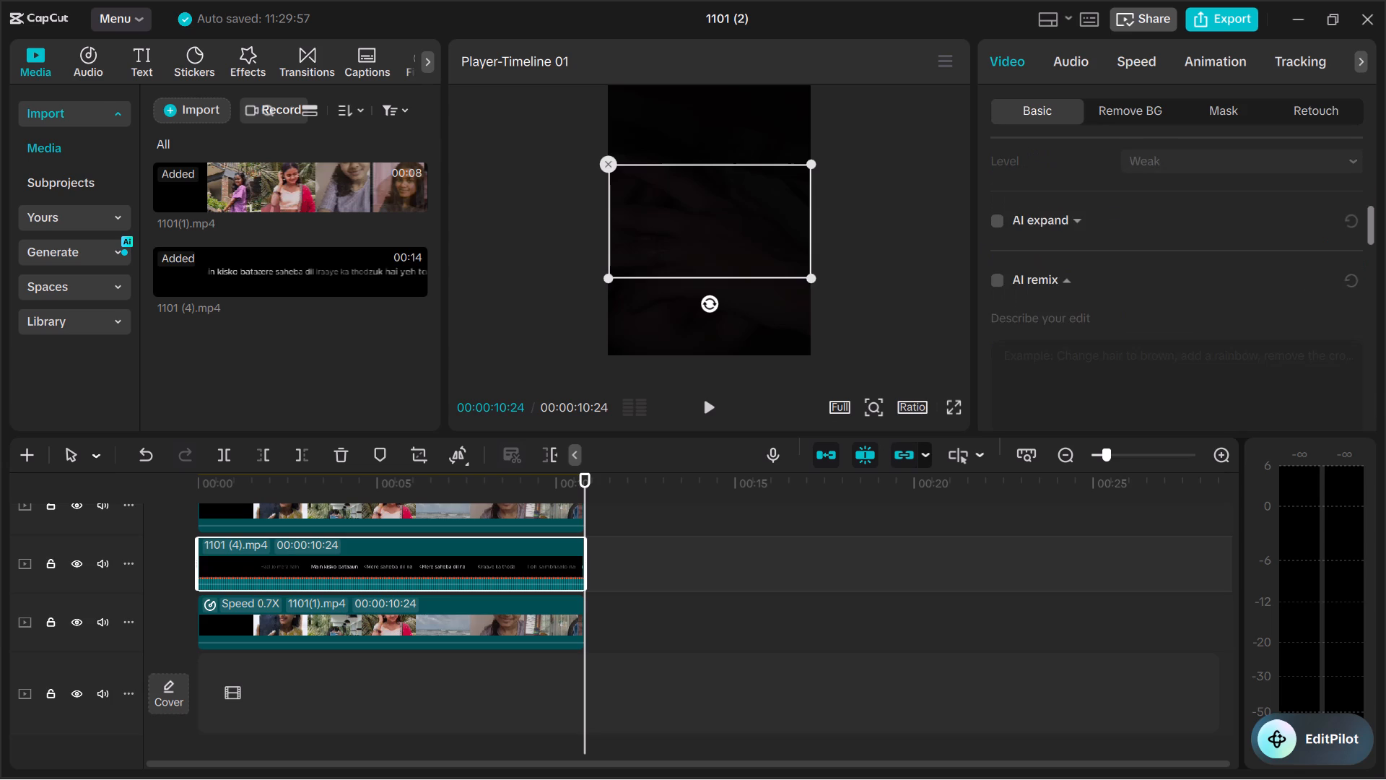
pyautogui.scroll(2, 1084, 199)
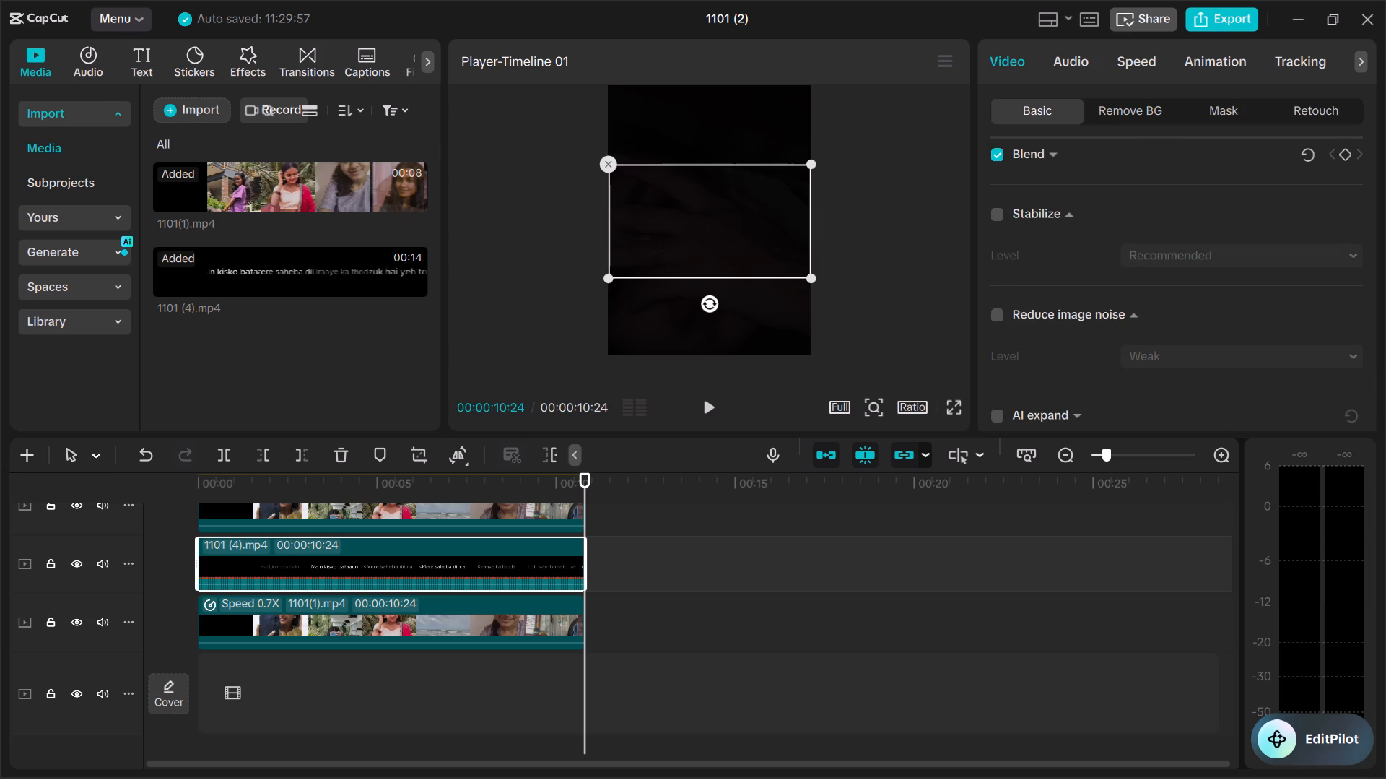
pyautogui.scroll(-3, 1085, 214)
pyautogui.scroll(4, 1085, 214)
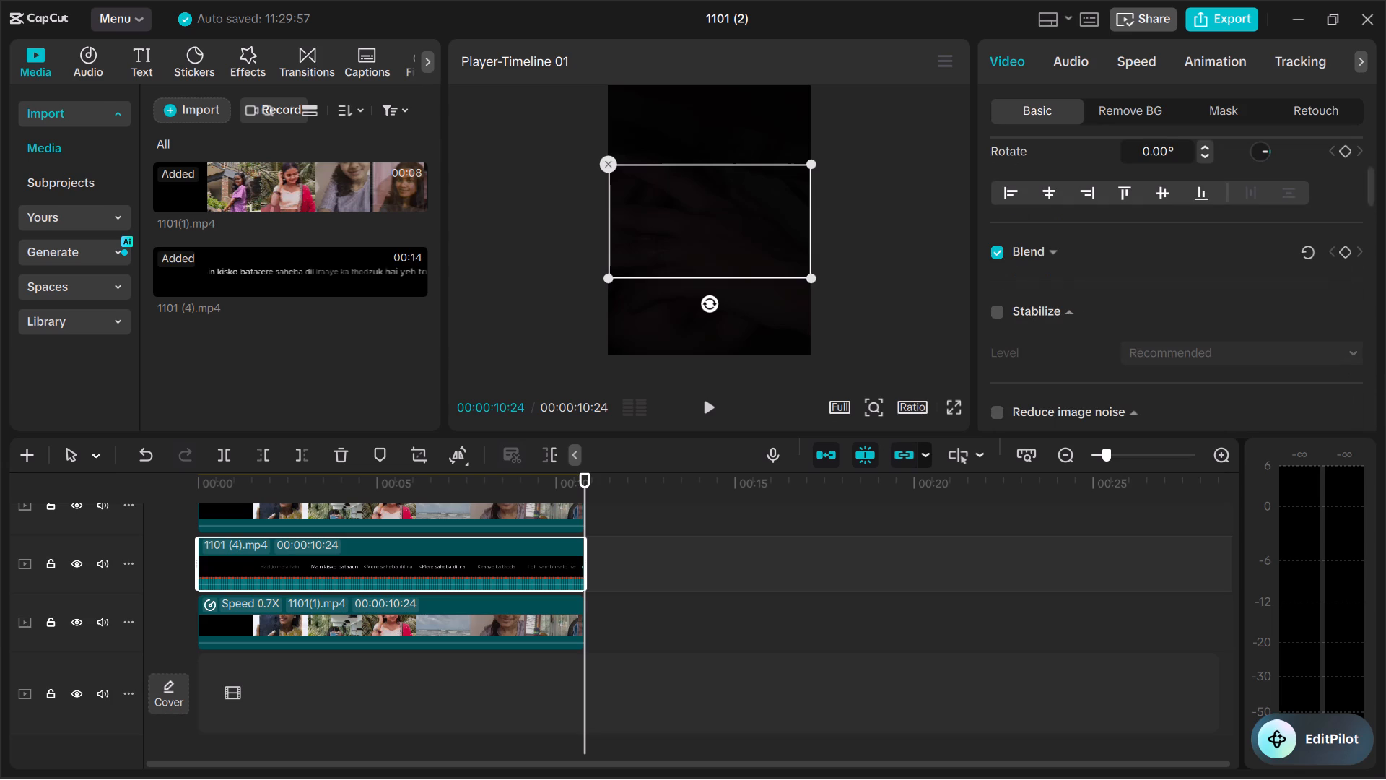
pyautogui.click(1050, 246)
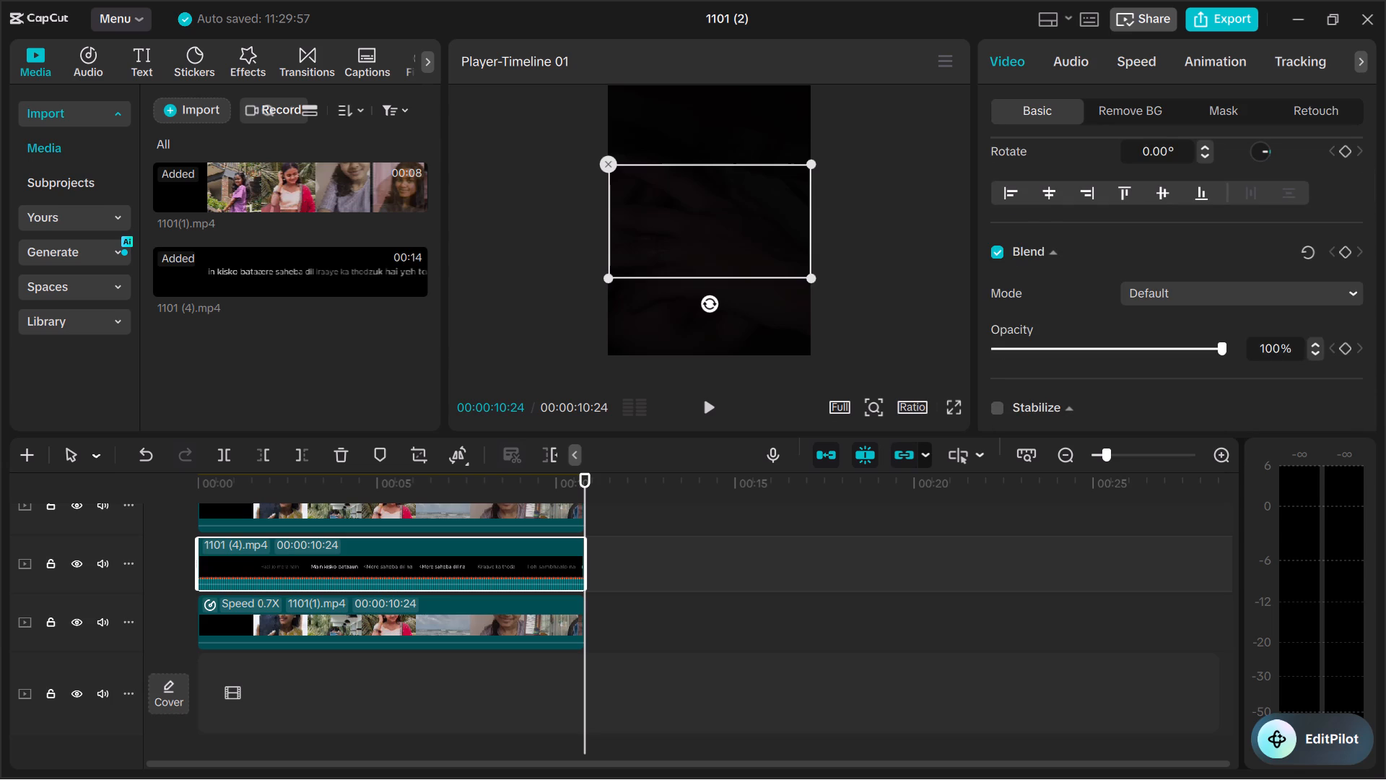
pyautogui.scroll(-6, 1089, 282)
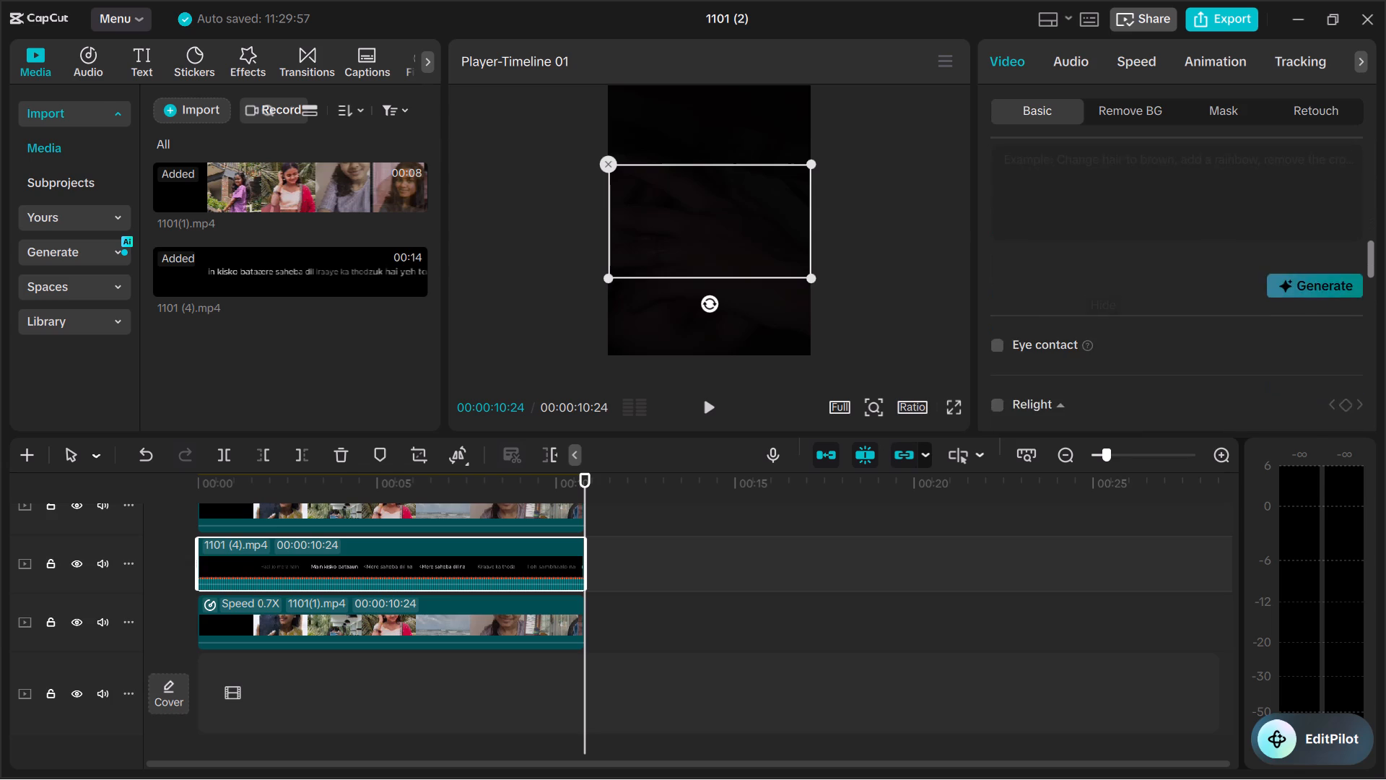
pyautogui.scroll(-7, 1089, 282)
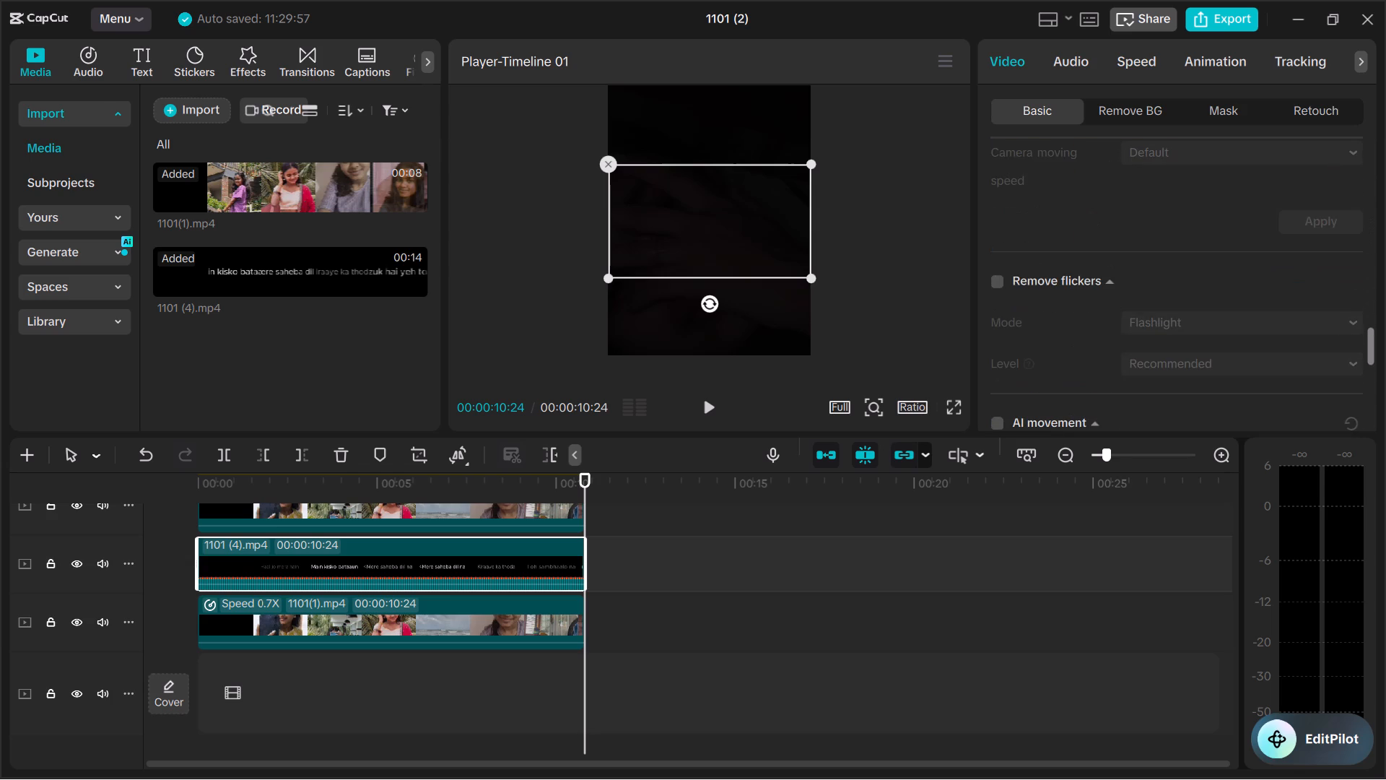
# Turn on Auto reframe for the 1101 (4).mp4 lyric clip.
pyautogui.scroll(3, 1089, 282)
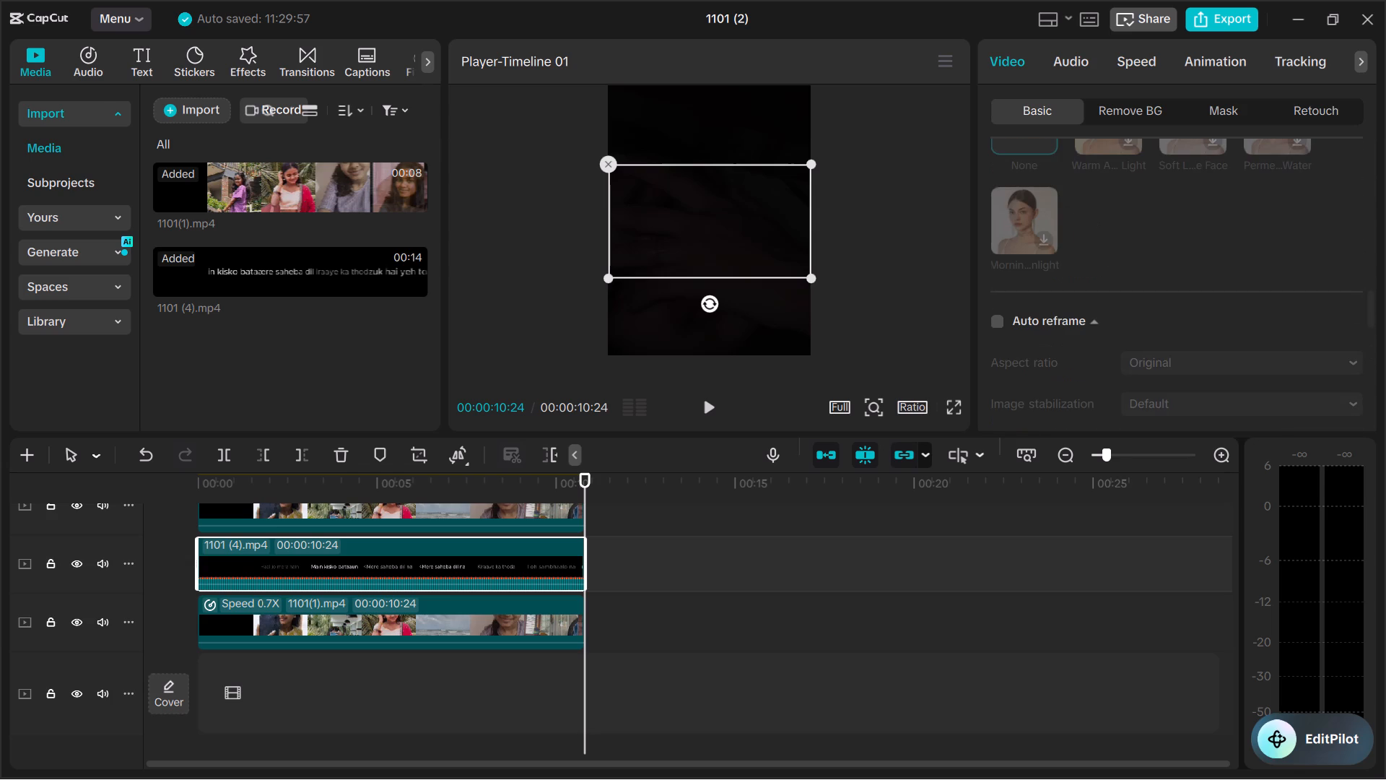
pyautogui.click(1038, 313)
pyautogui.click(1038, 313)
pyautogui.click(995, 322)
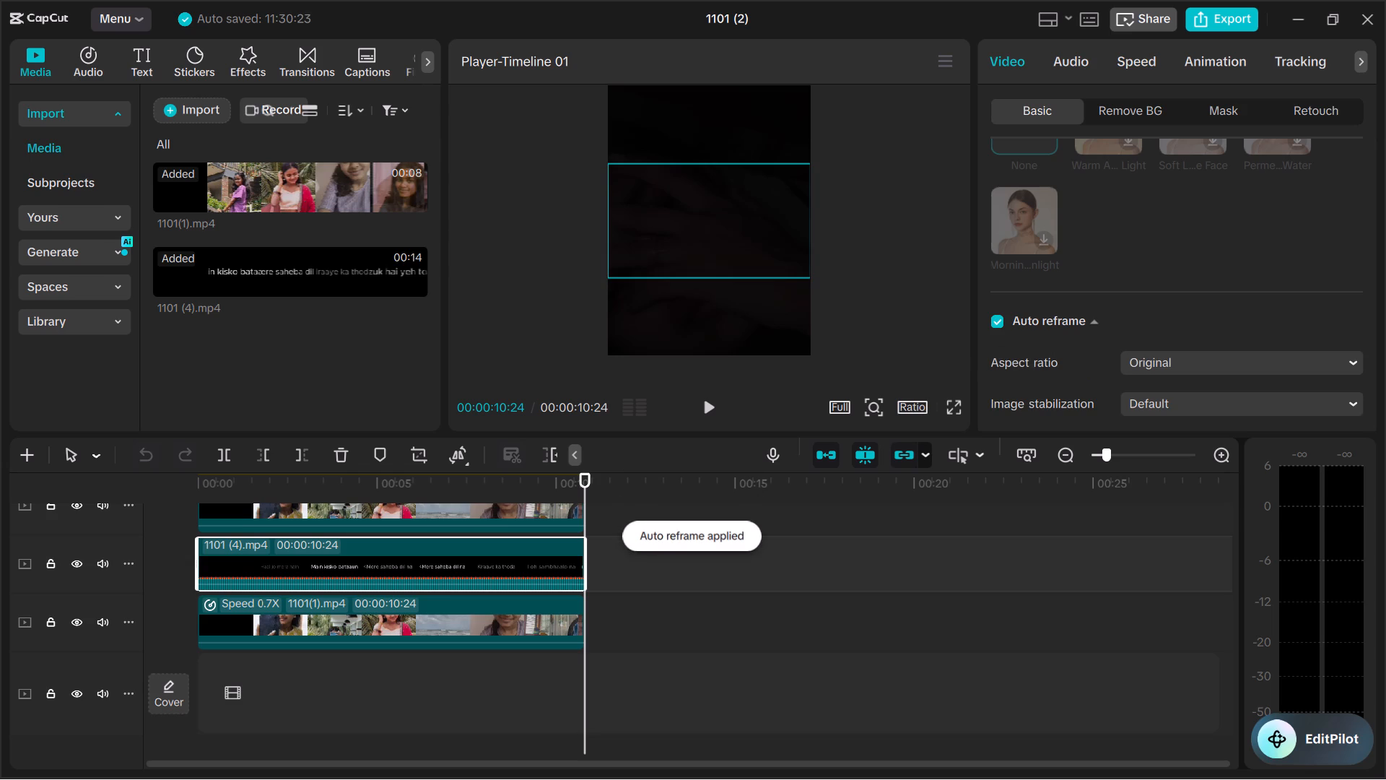
# Examine the lyric clip's Auto reframe settings and its remaining basic options, including Remove flickers, AI movement and Motion blur.
pyautogui.scroll(2, 788, 569)
pyautogui.scroll(-2, 1239, 233)
pyautogui.scroll(1, 1234, 236)
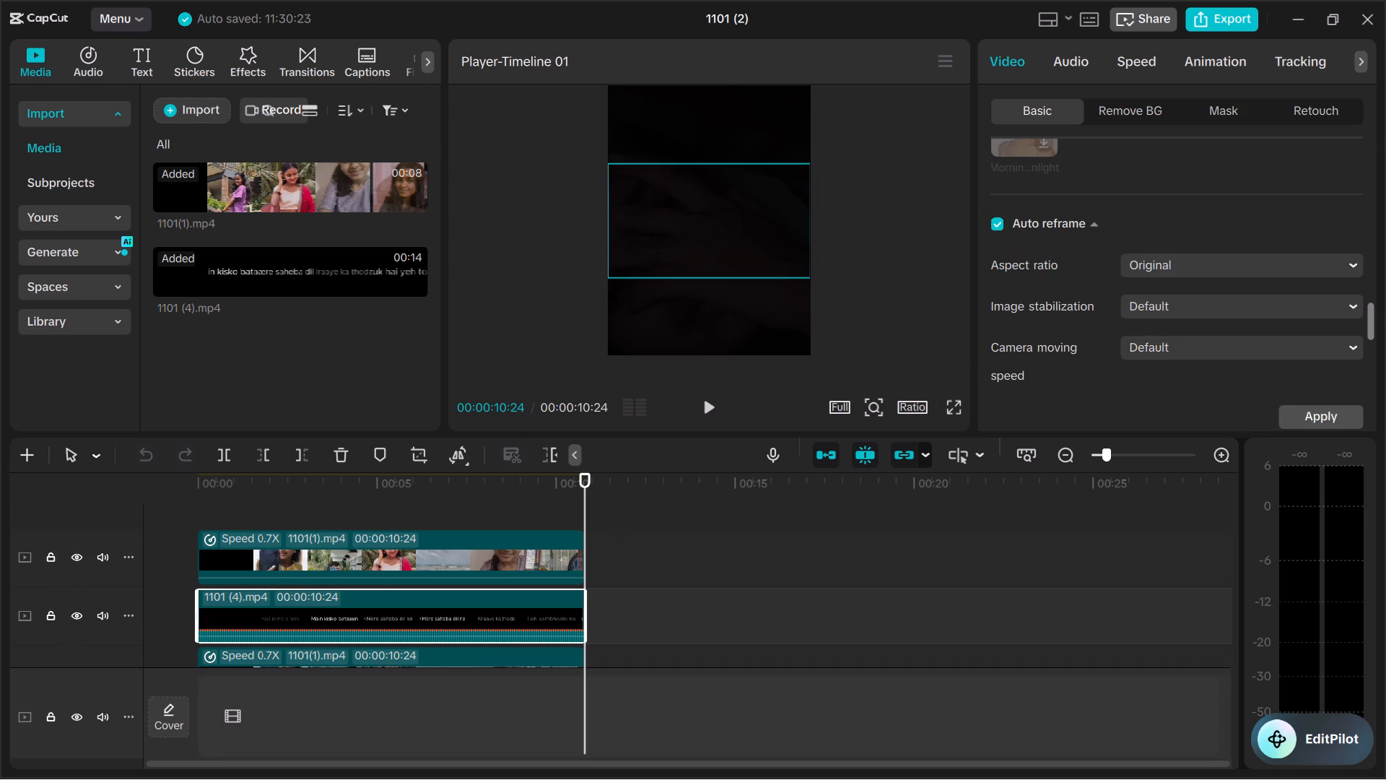
pyautogui.scroll(-3, 1179, 172)
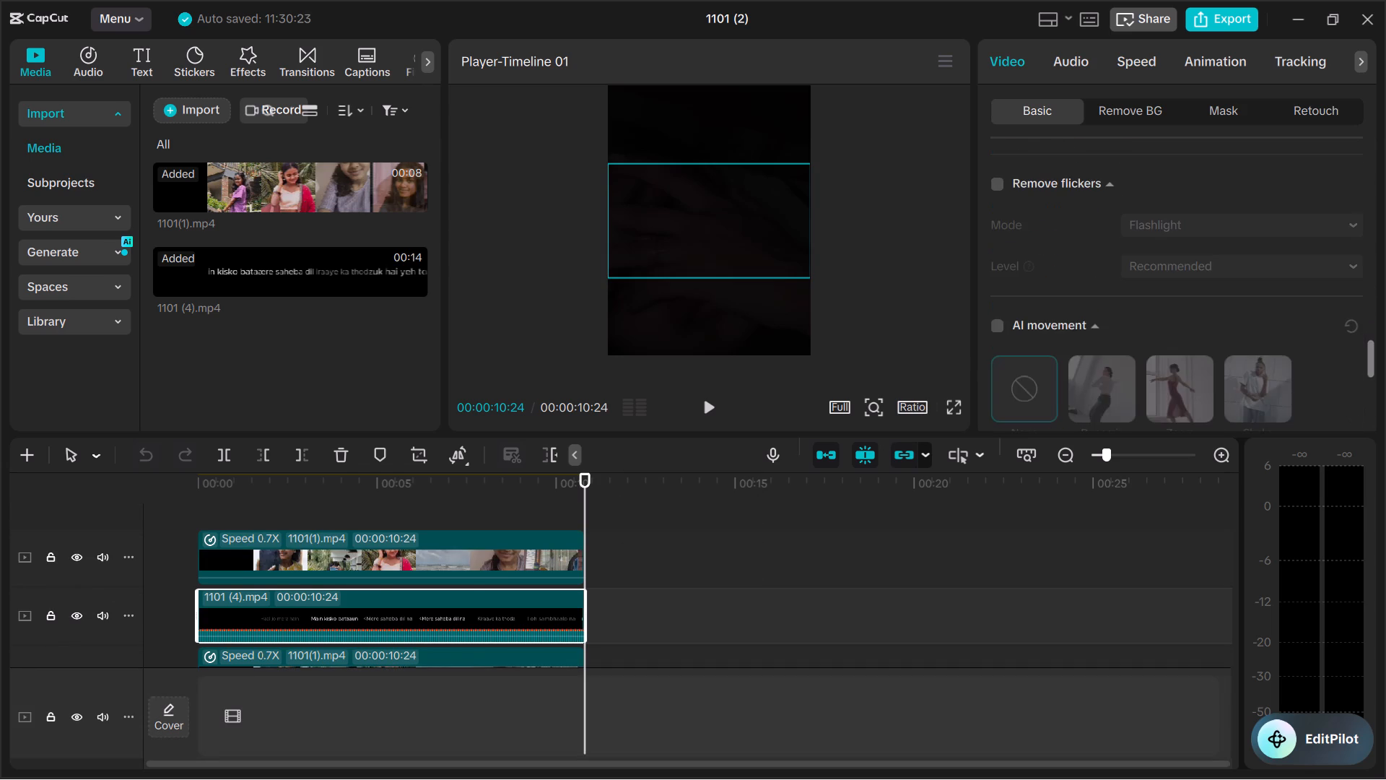
pyautogui.scroll(1, 1179, 172)
pyautogui.scroll(-1, 1179, 172)
pyautogui.scroll(2, 1179, 172)
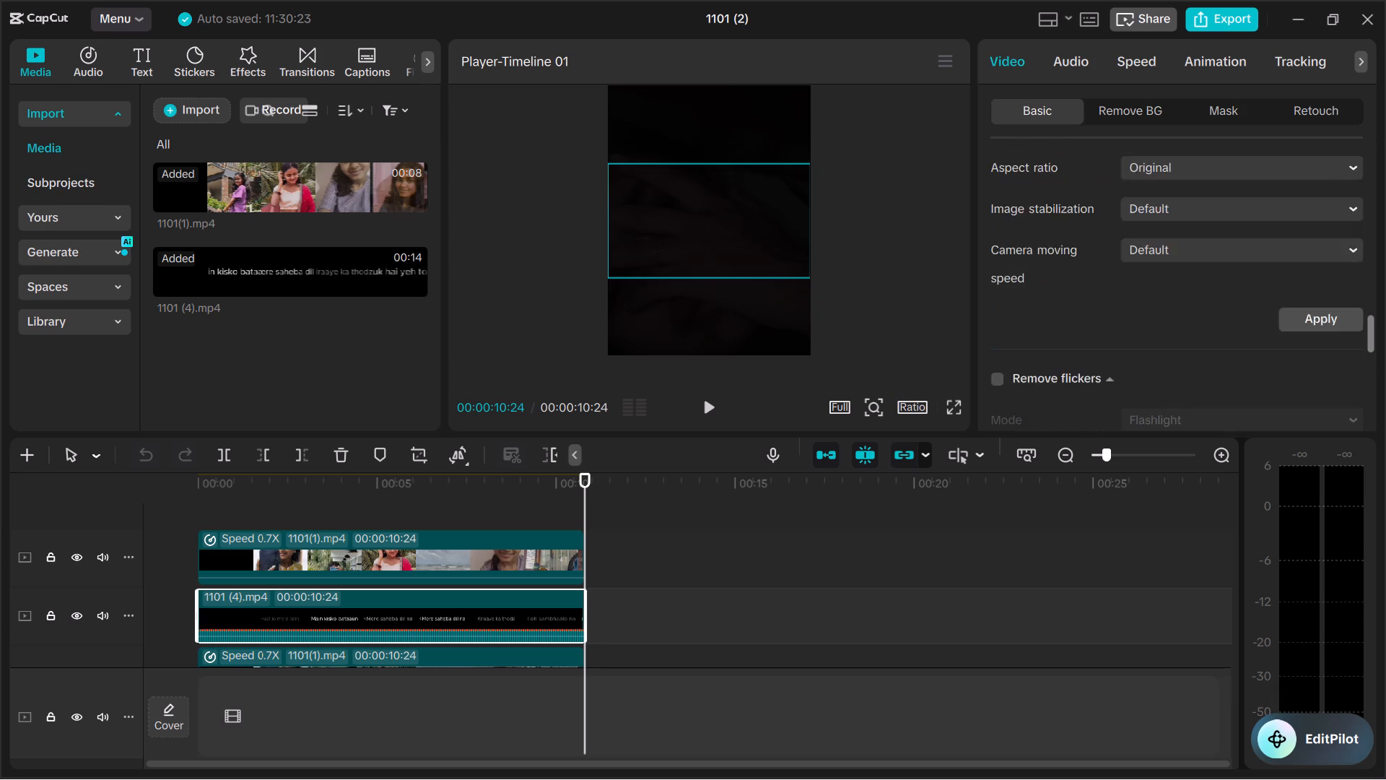
pyautogui.scroll(-9, 1179, 172)
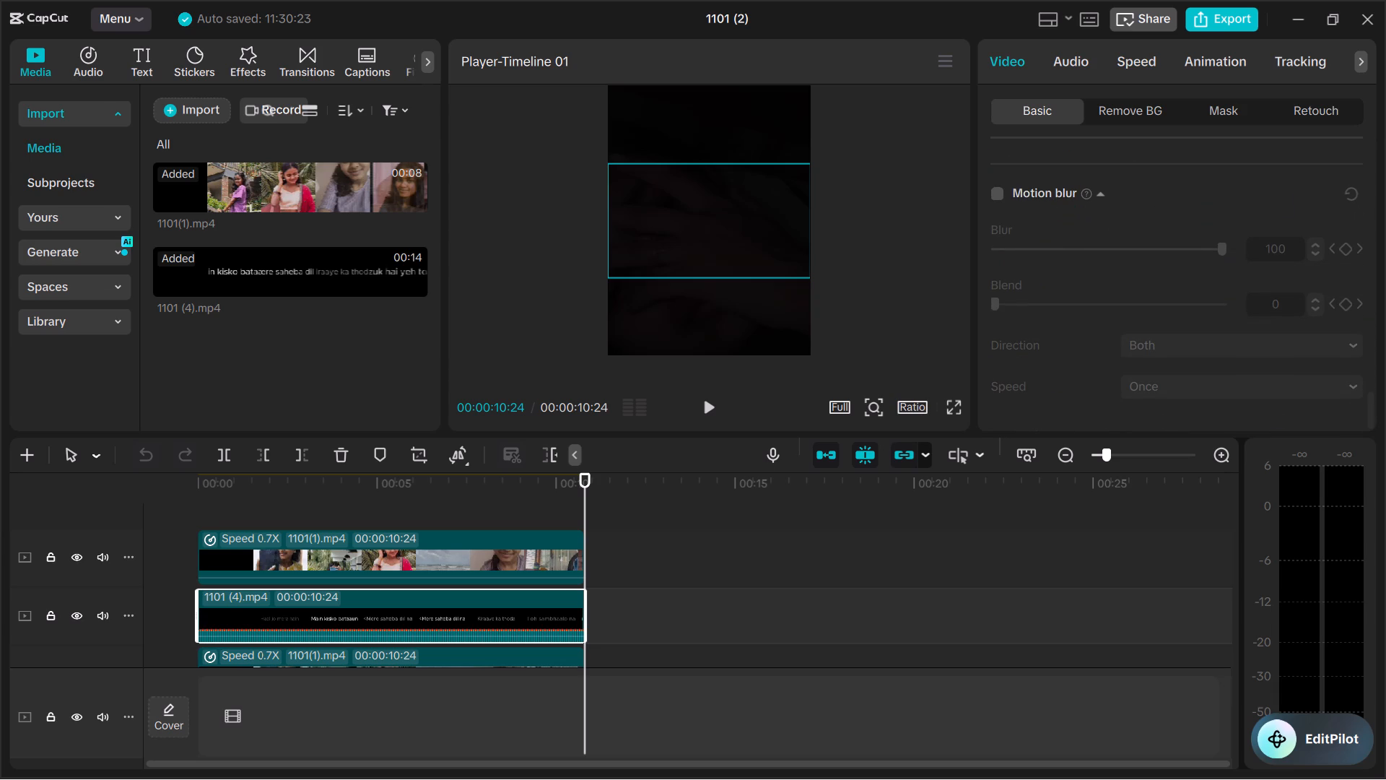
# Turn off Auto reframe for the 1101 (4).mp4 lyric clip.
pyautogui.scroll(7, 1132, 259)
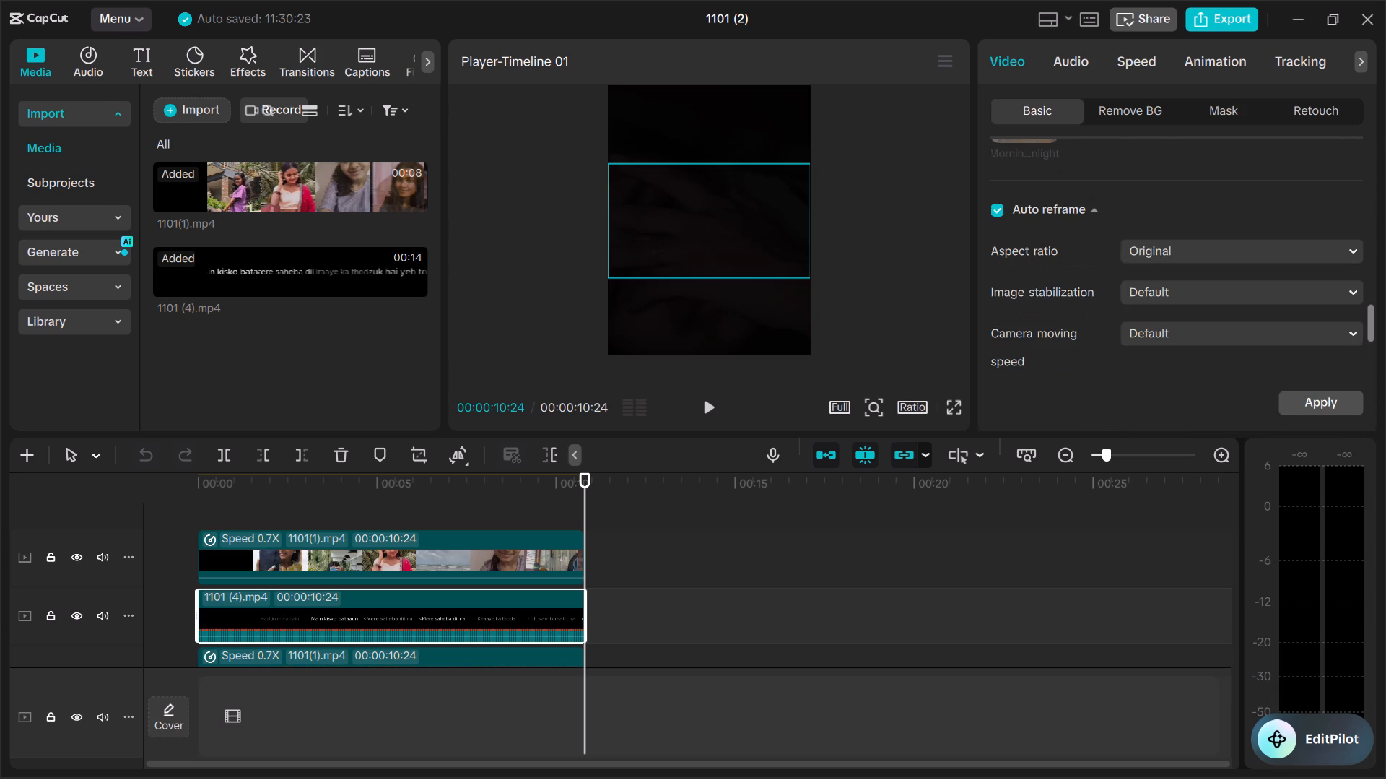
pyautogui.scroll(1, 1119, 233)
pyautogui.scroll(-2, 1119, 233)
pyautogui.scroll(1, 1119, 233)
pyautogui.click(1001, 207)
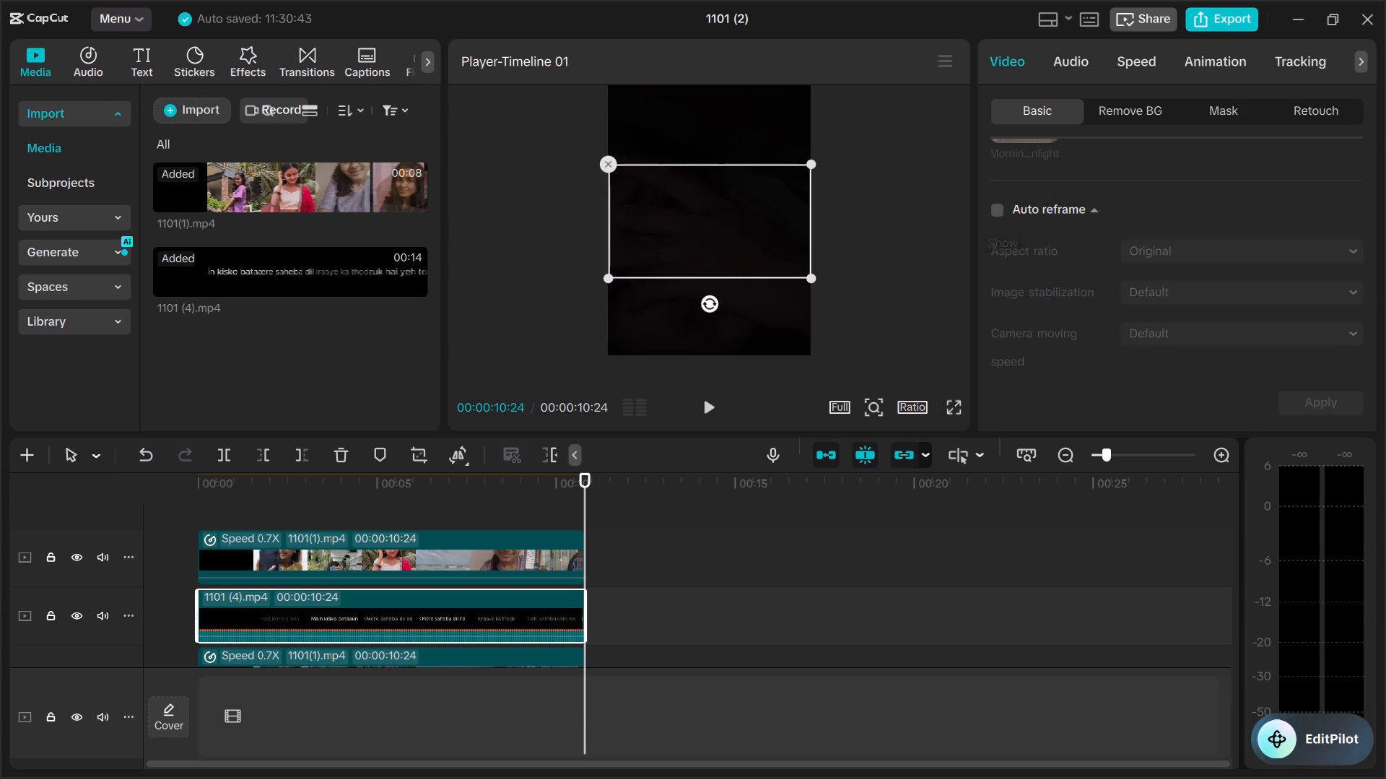
# Set the 1101 (4).mp4 lyric clip's blend mode to Overlay.
pyautogui.scroll(5, 1127, 282)
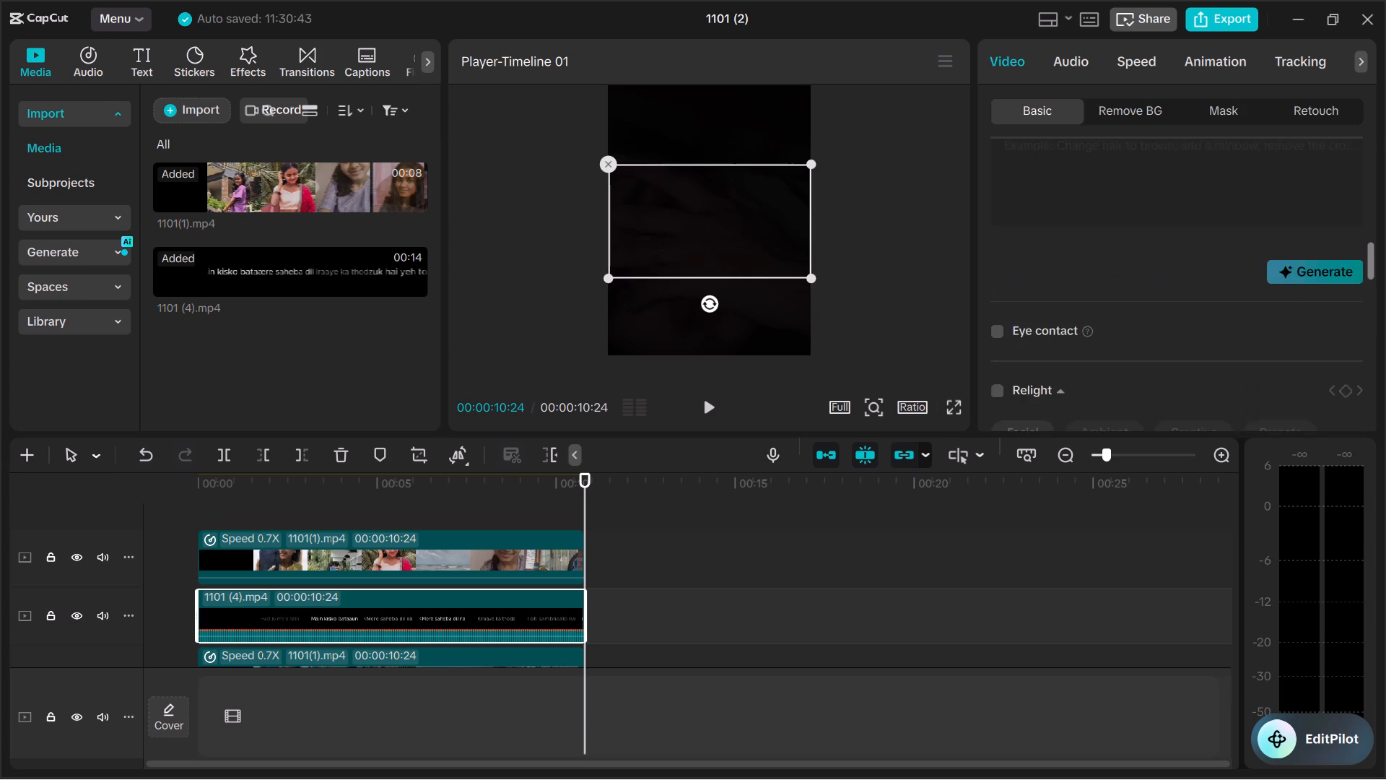
pyautogui.scroll(4, 1130, 269)
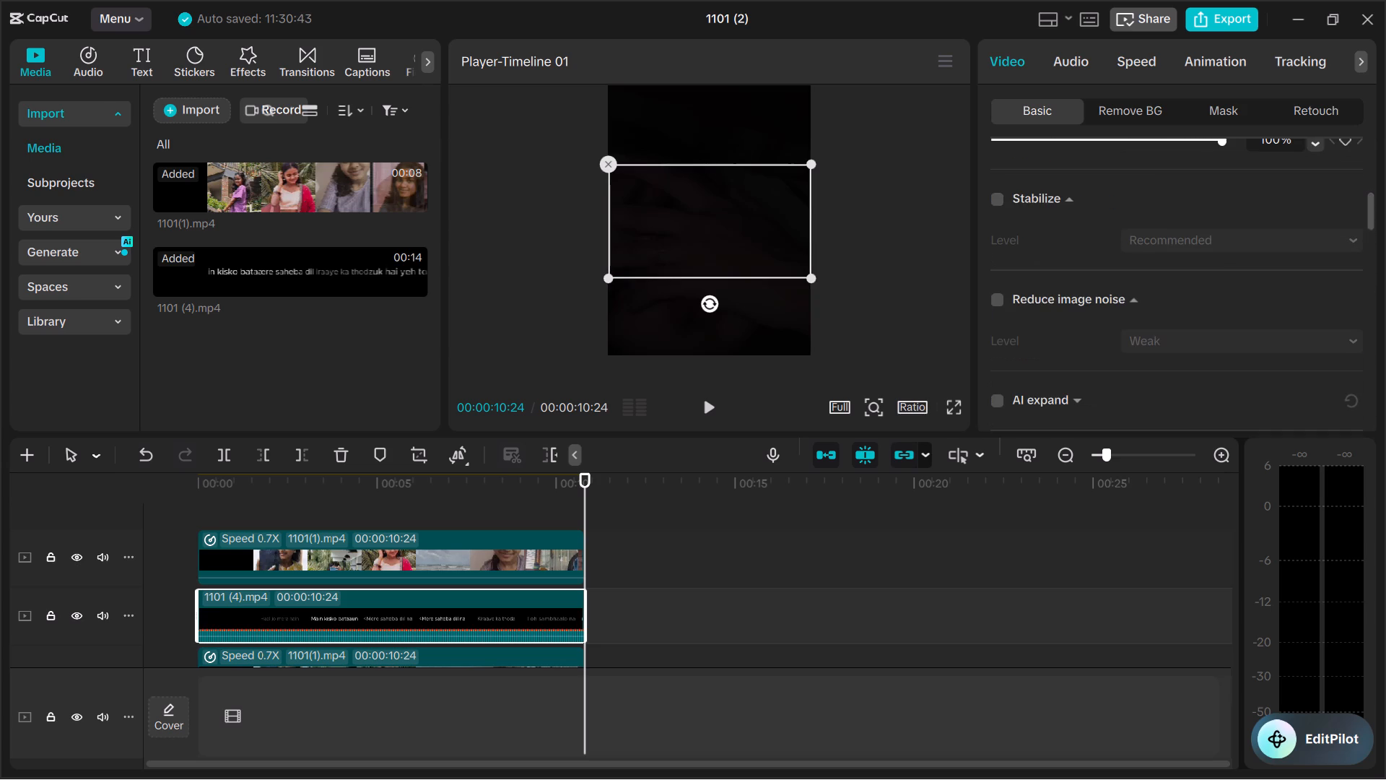
pyautogui.scroll(2, 1130, 269)
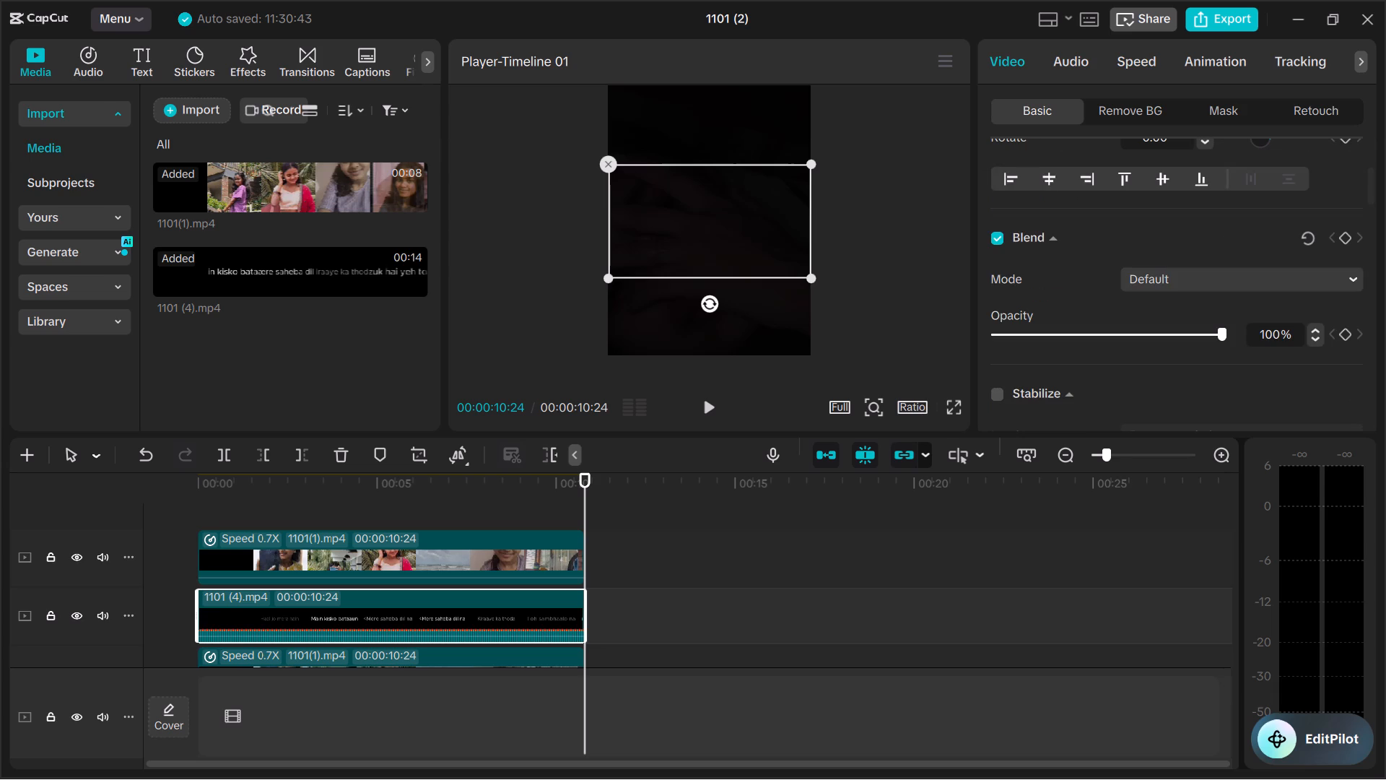
pyautogui.click(1226, 282)
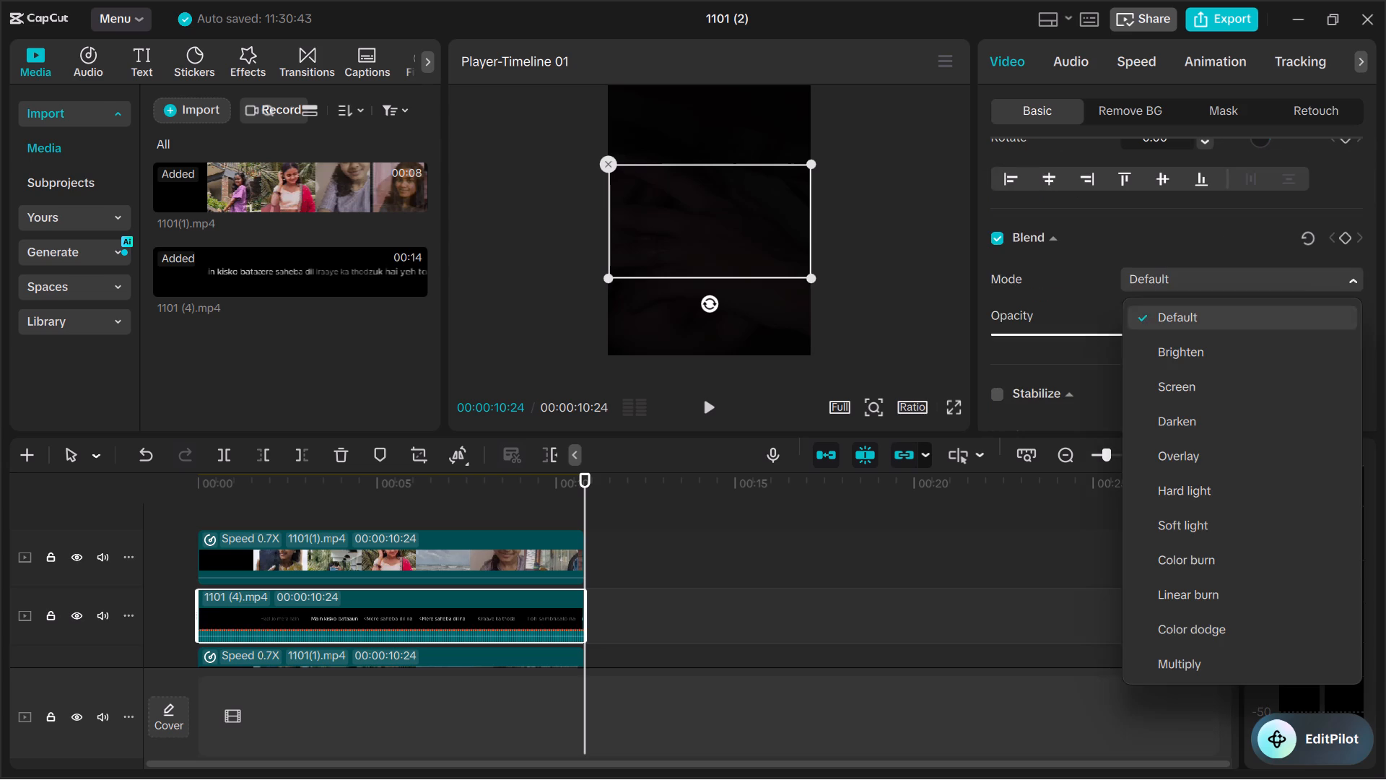
pyautogui.click(1178, 449)
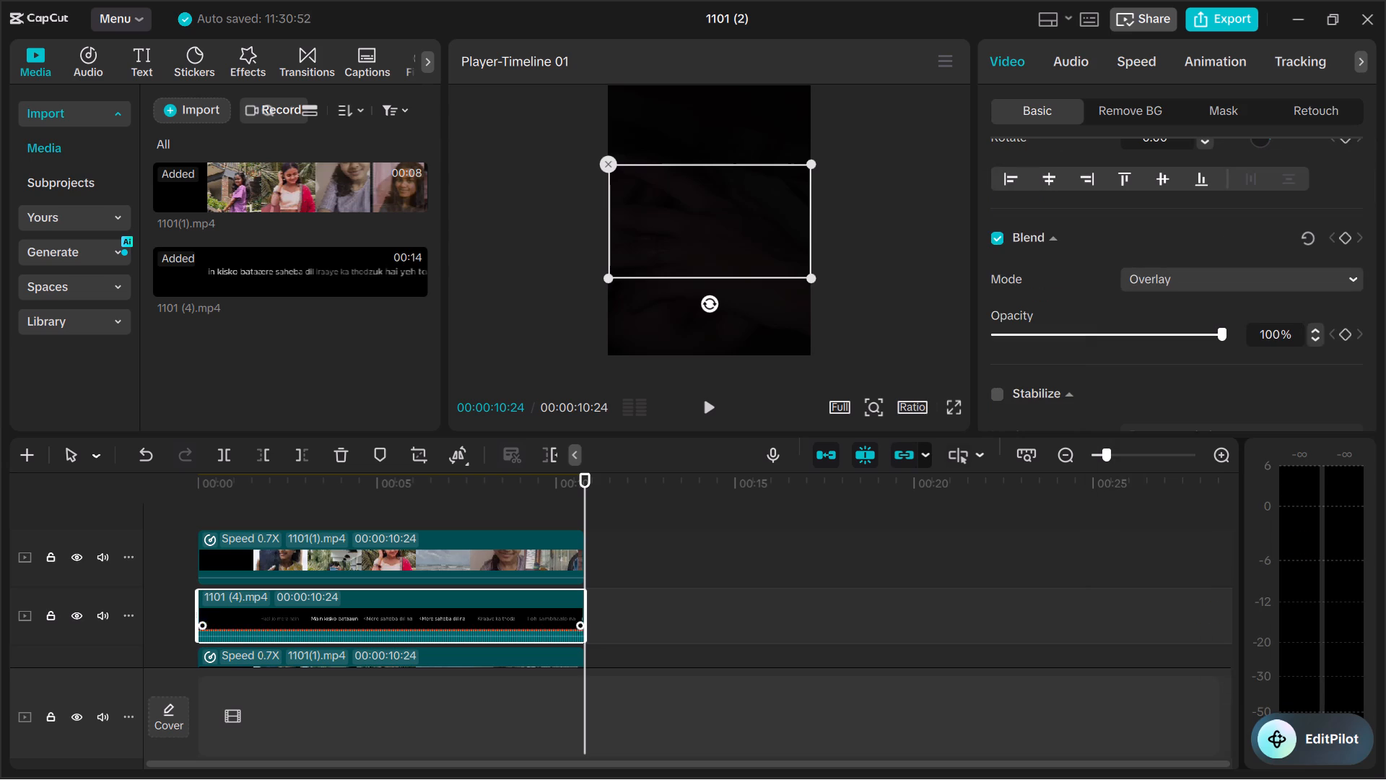
# Play the timeline from the start to about 00:00:07:20 to check how the lyric clip blends with the photos.
pyautogui.moveTo(588, 493); pyautogui.dragTo(212, 408)
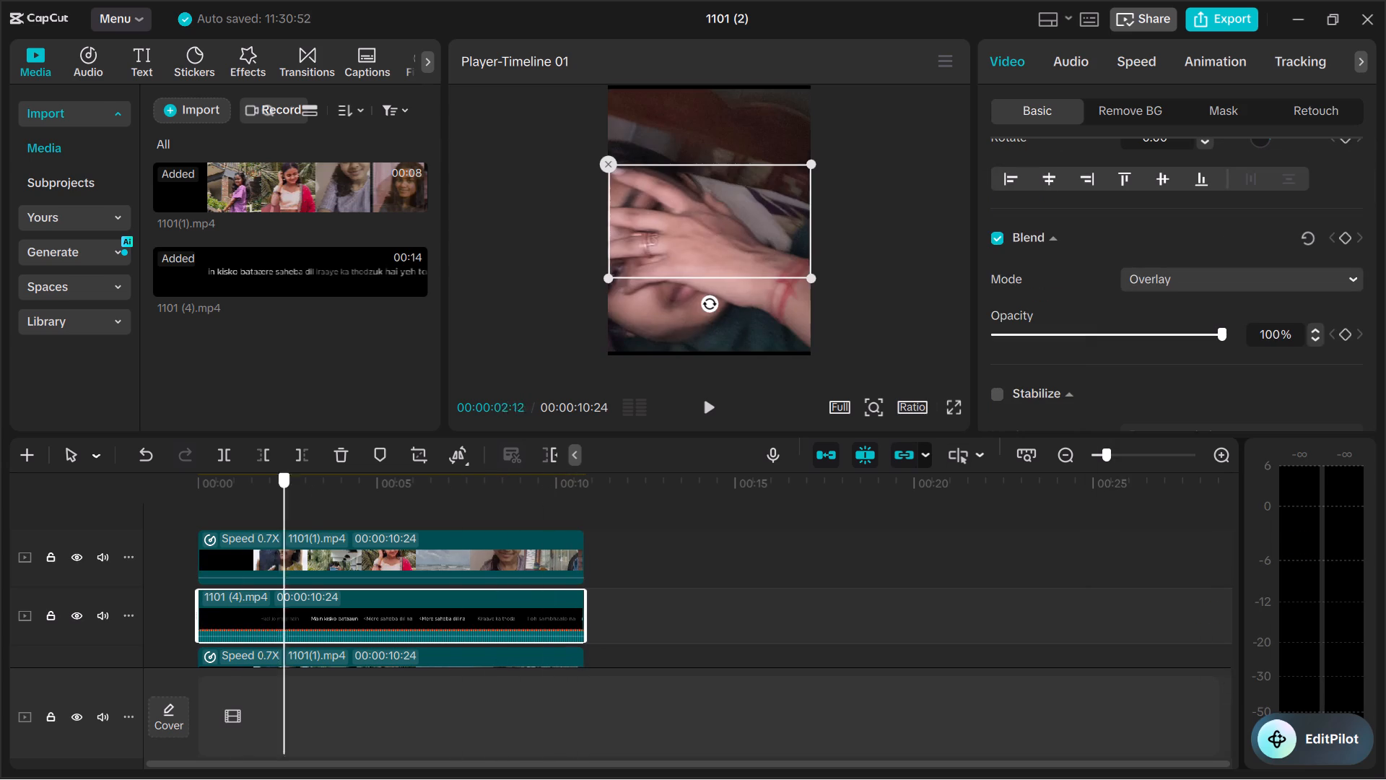
pyautogui.moveTo(212, 408); pyautogui.dragTo(107, 400)
pyautogui.click(710, 404)
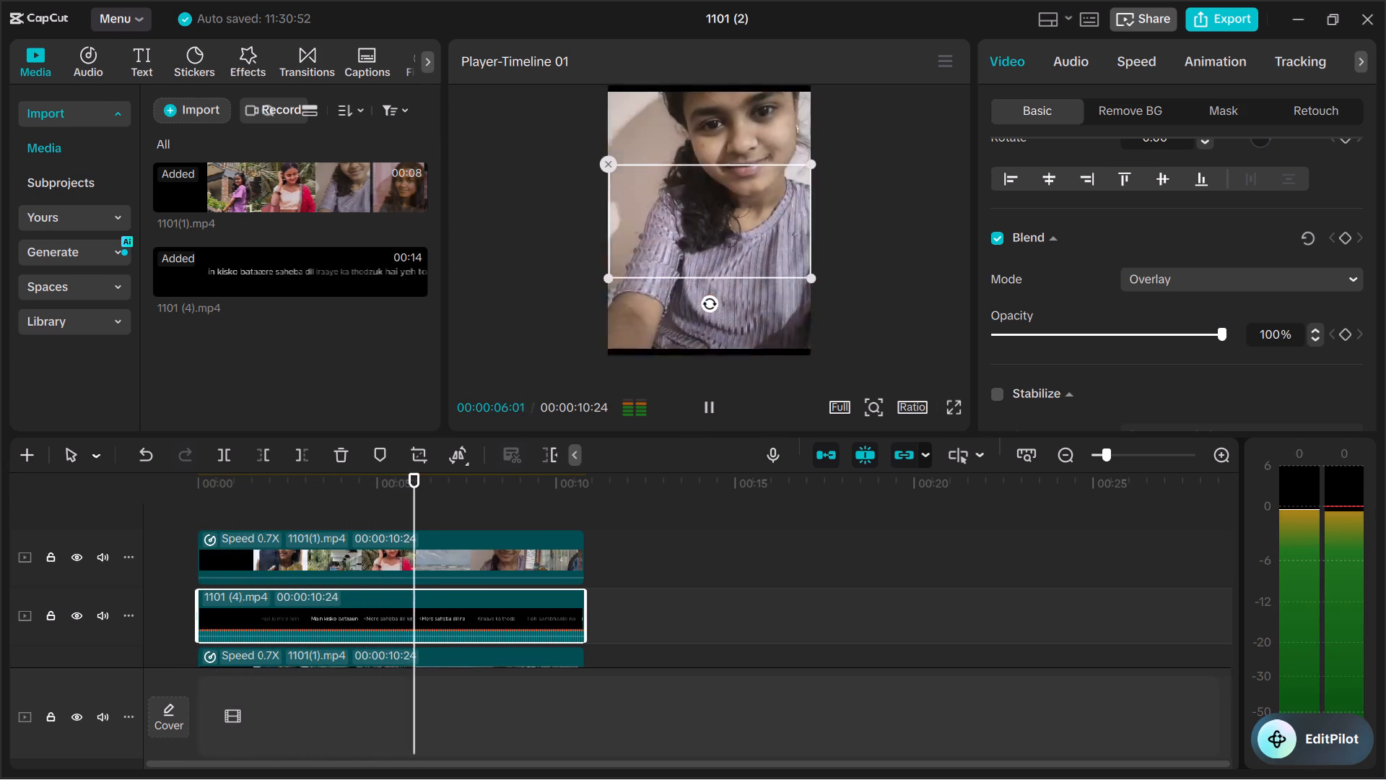
pyautogui.press('space')
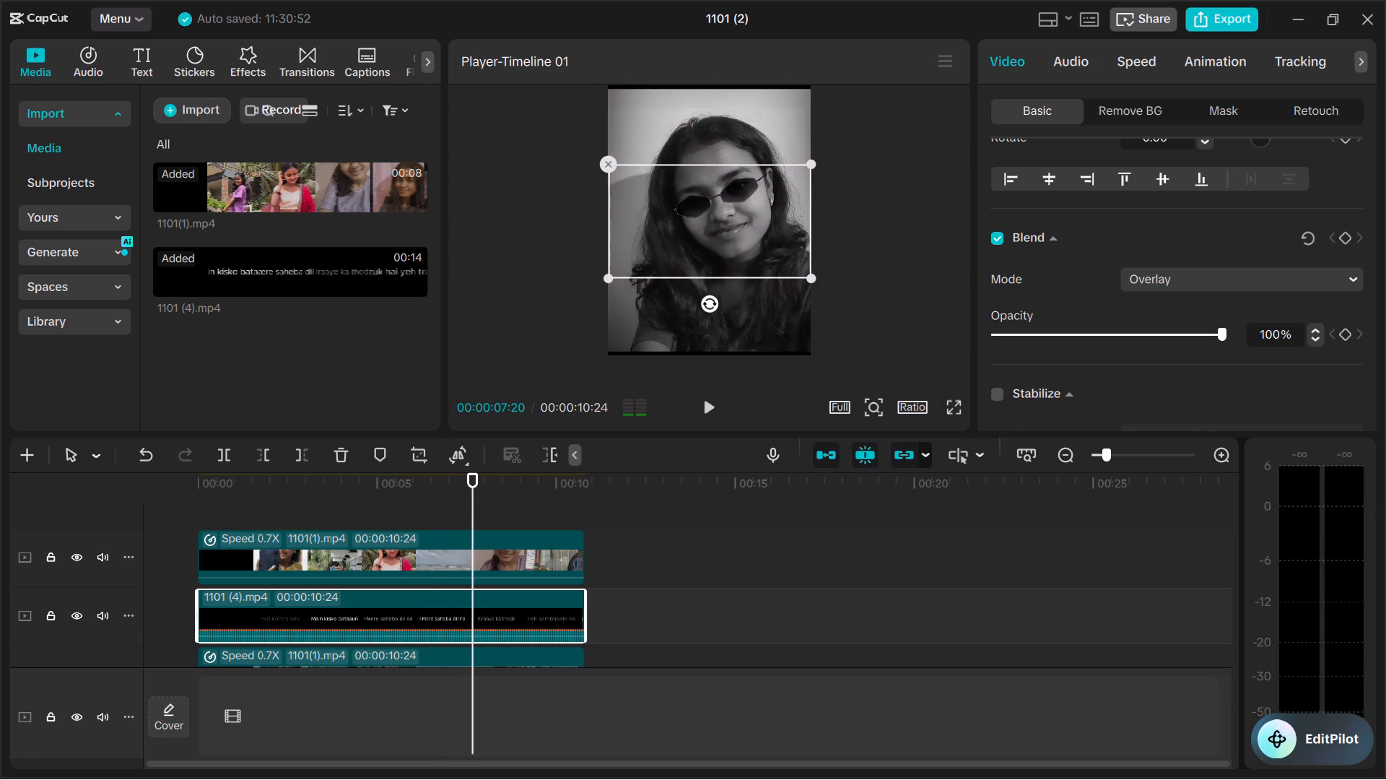
# Ask EditPilot to "change the position of the clips like editing the layers" with the lyric clip attached.
pyautogui.click(1302, 727)
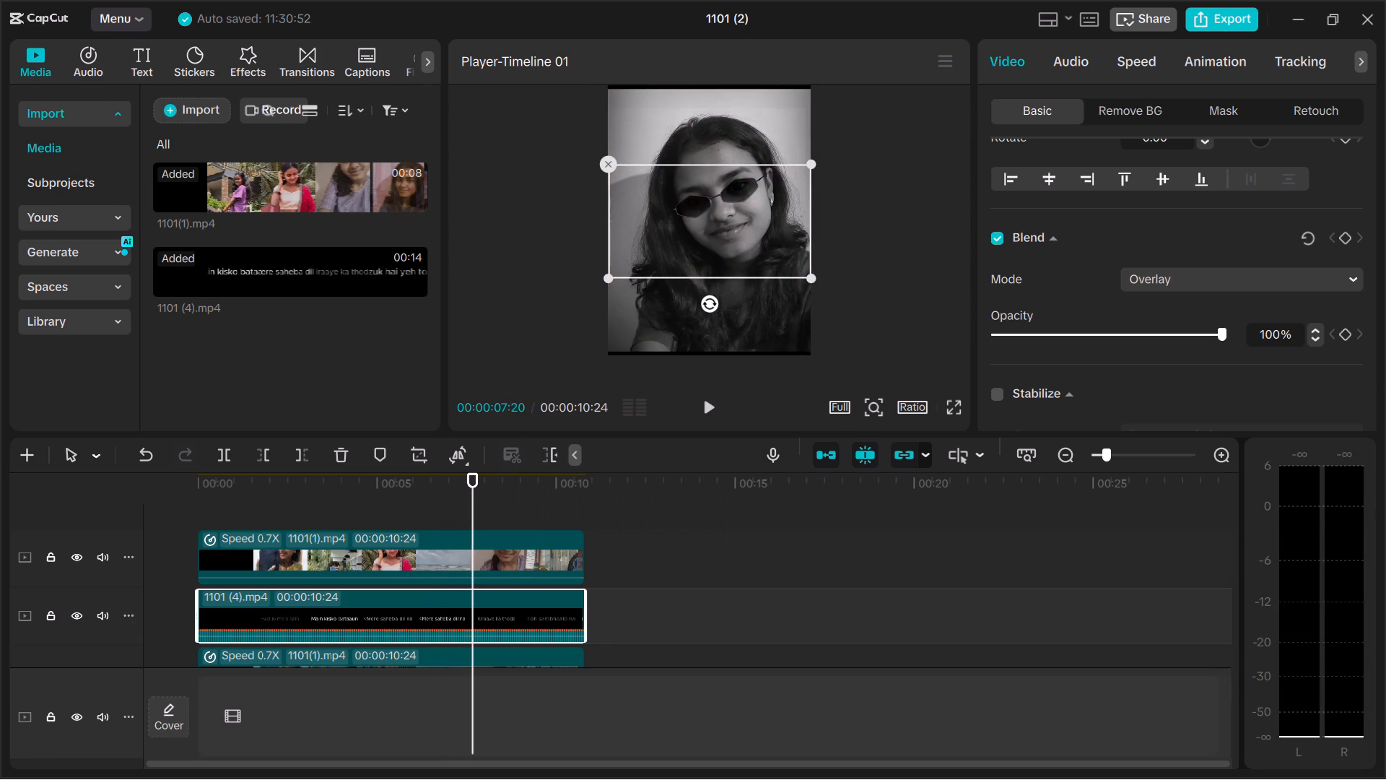
pyautogui.click(1146, 692)
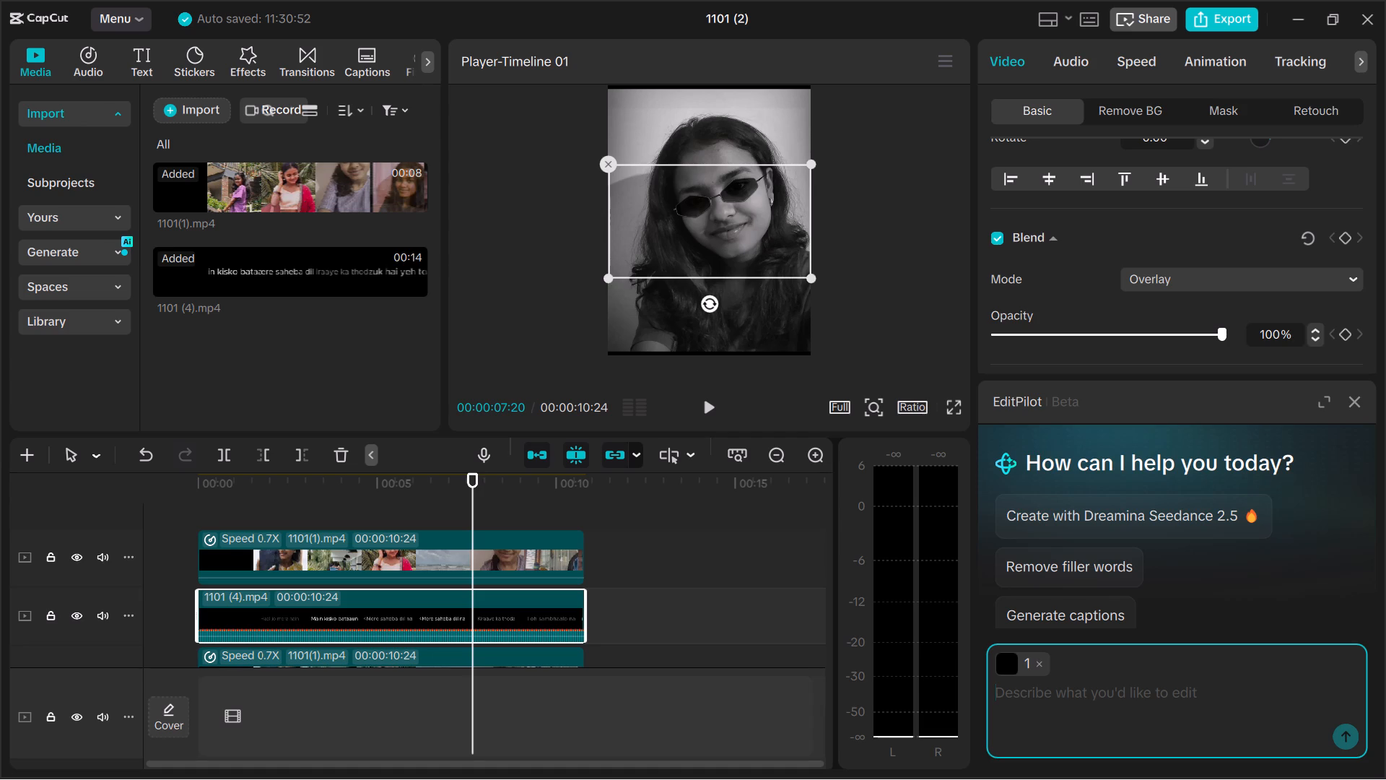
pyautogui.press('e')
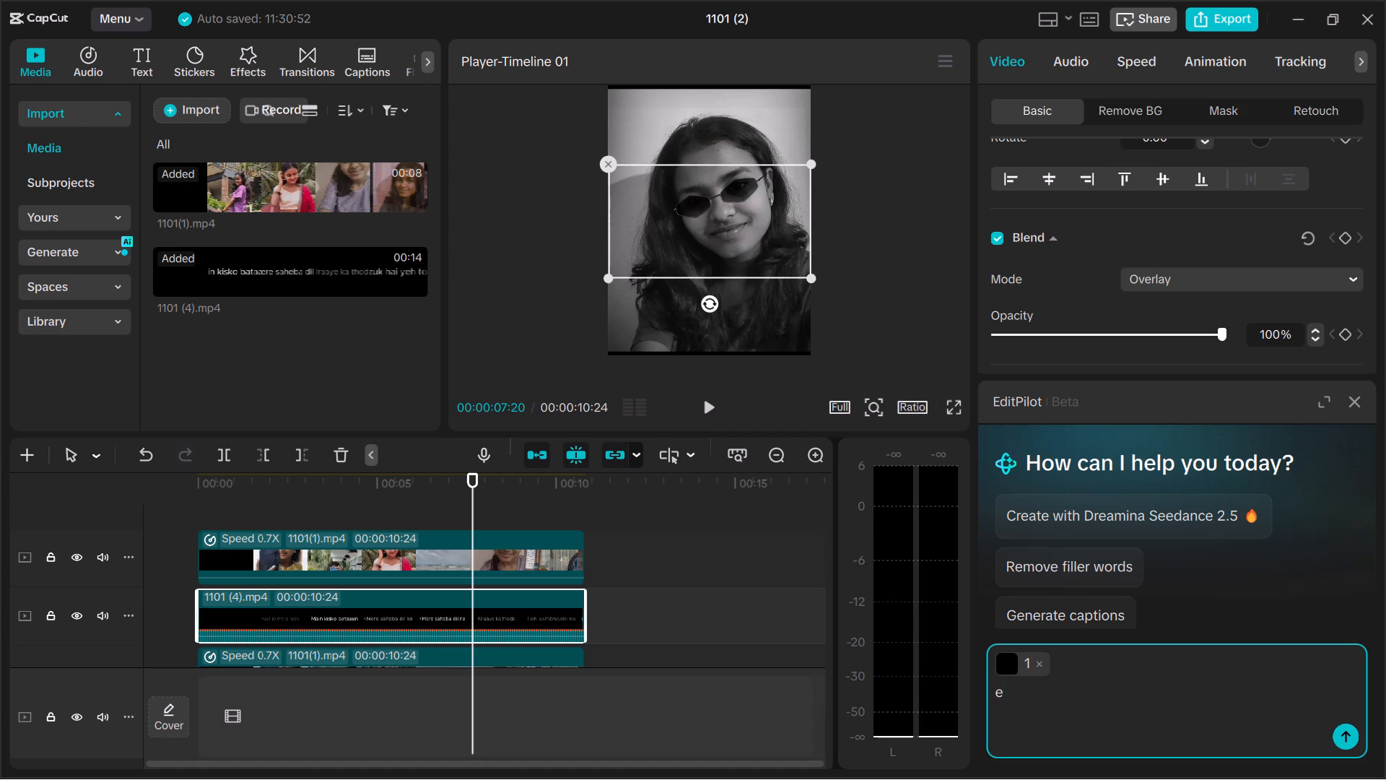
pyautogui.press('BackSpace')
pyautogui.write('change the')
pyautogui.press('space')
pyautogui.write('pos')
pyautogui.write('ition of the')
pyautogui.press('space')
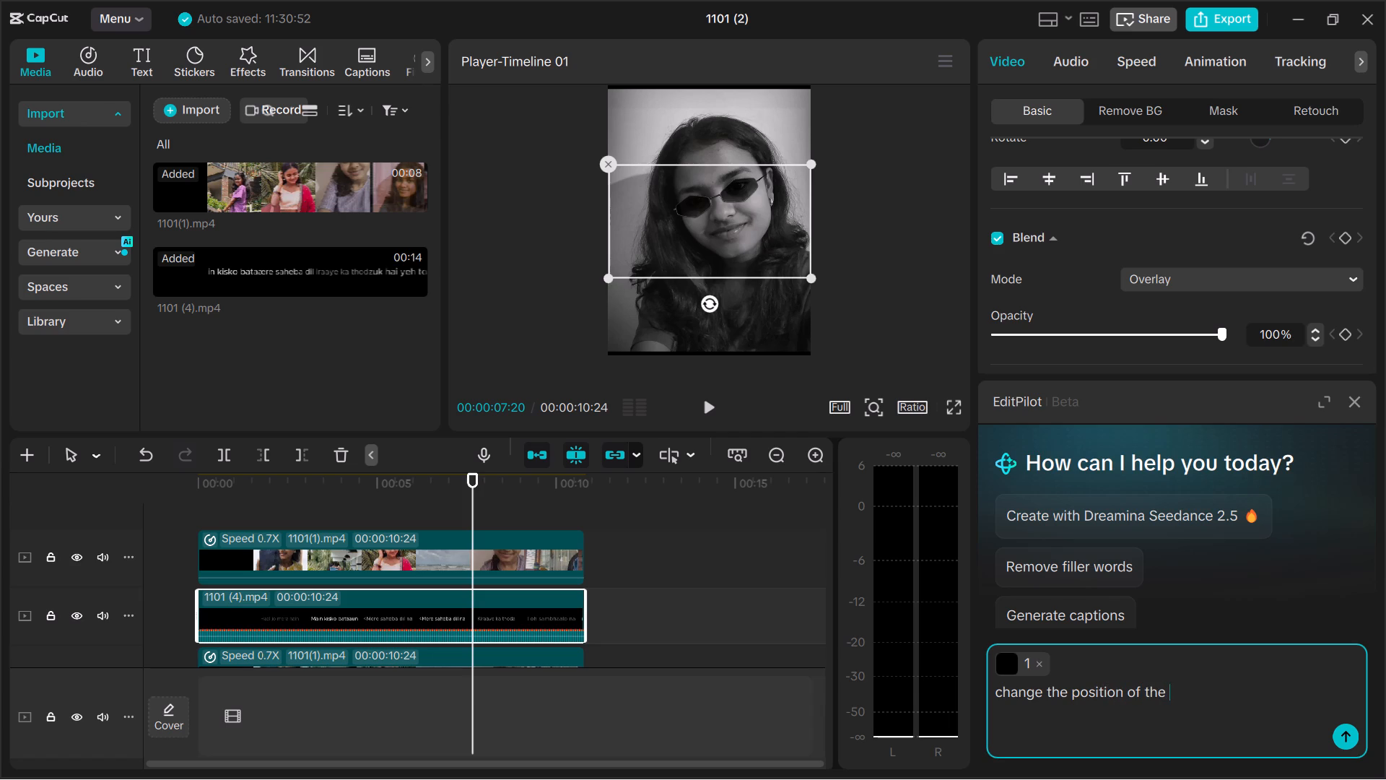
pyautogui.write('clips')
pyautogui.press('space')
pyautogui.write('like')
pyautogui.press('space')
pyautogui.write('editi')
pyautogui.write('ng the layers')
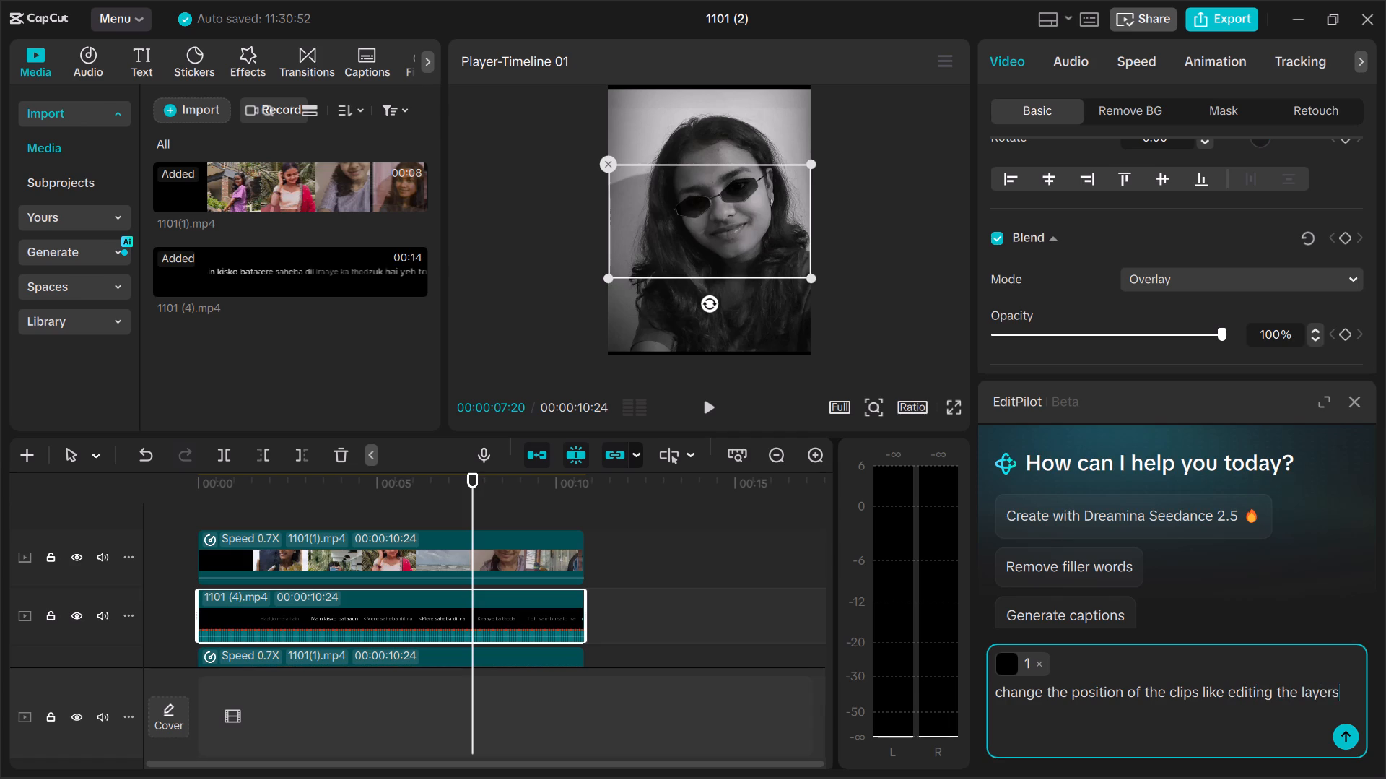
pyautogui.press('Return')
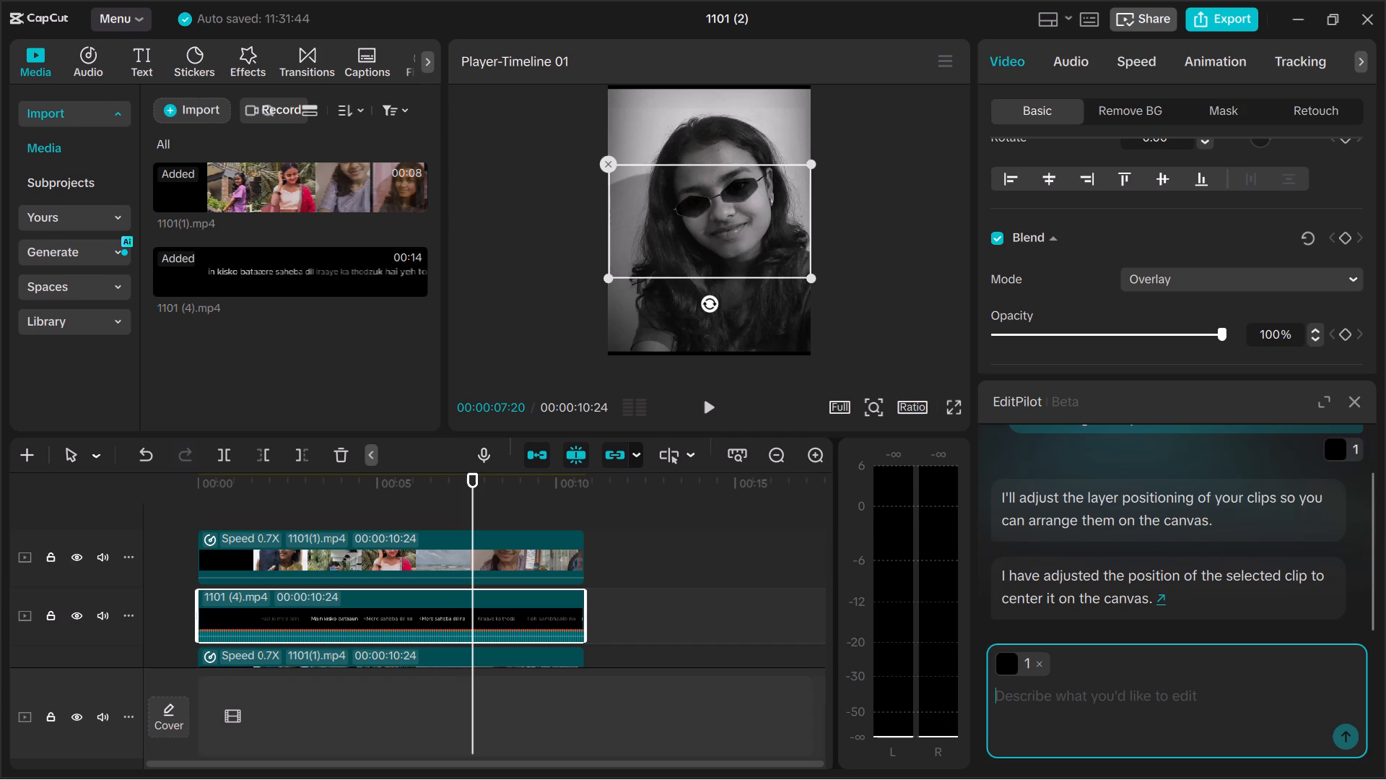
# Check EditPilot's position adjustment by reviewing its replies and playing the timeline from the start to about 00:00:03:05.
pyautogui.click(1161, 598)
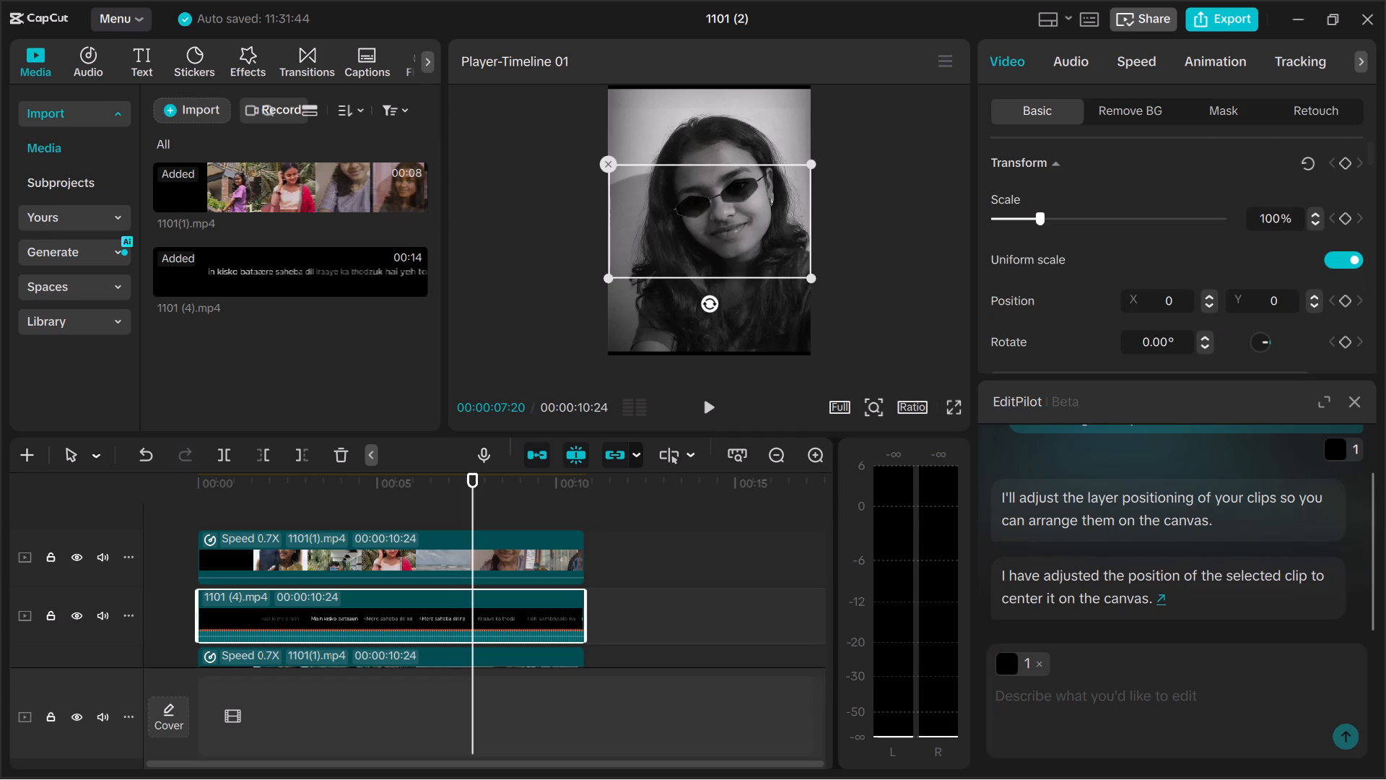
pyautogui.scroll(4, 1229, 551)
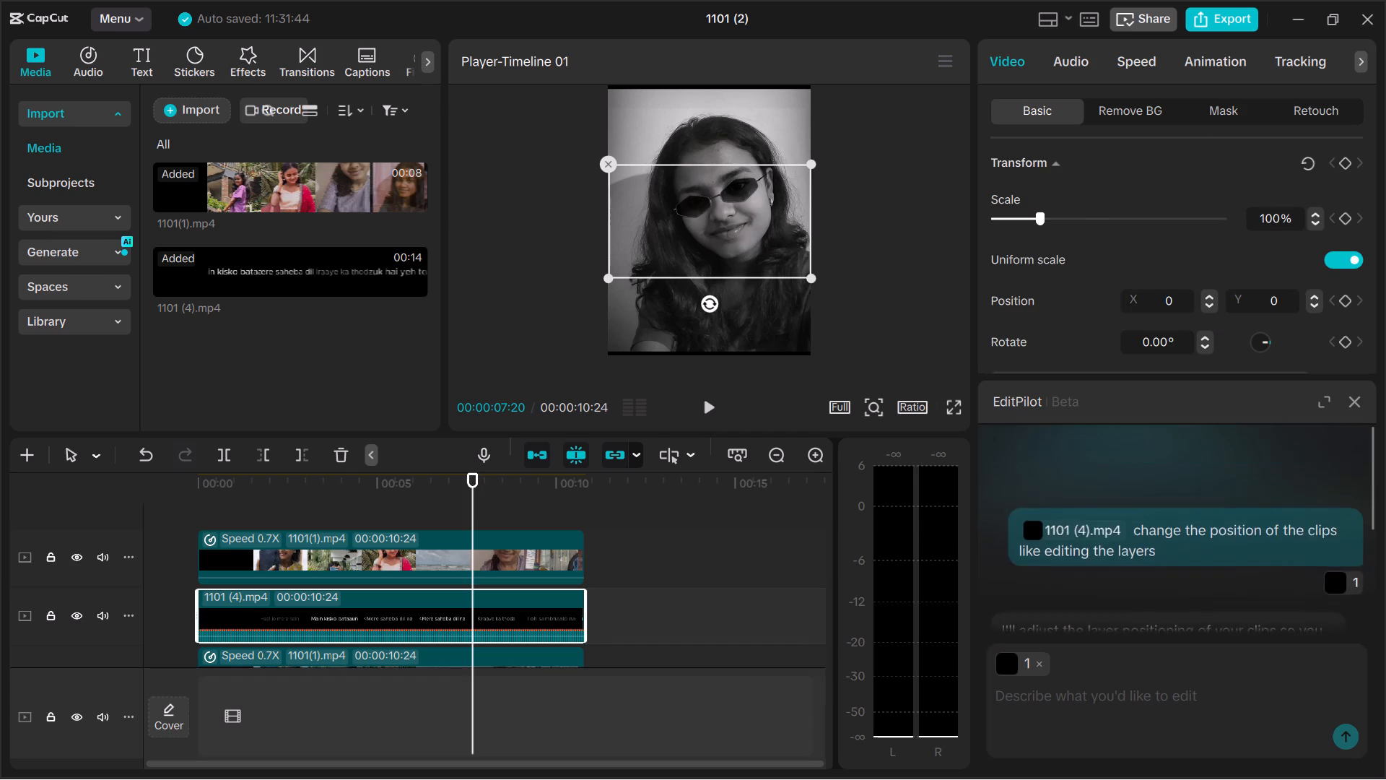
pyautogui.scroll(-7, 1222, 506)
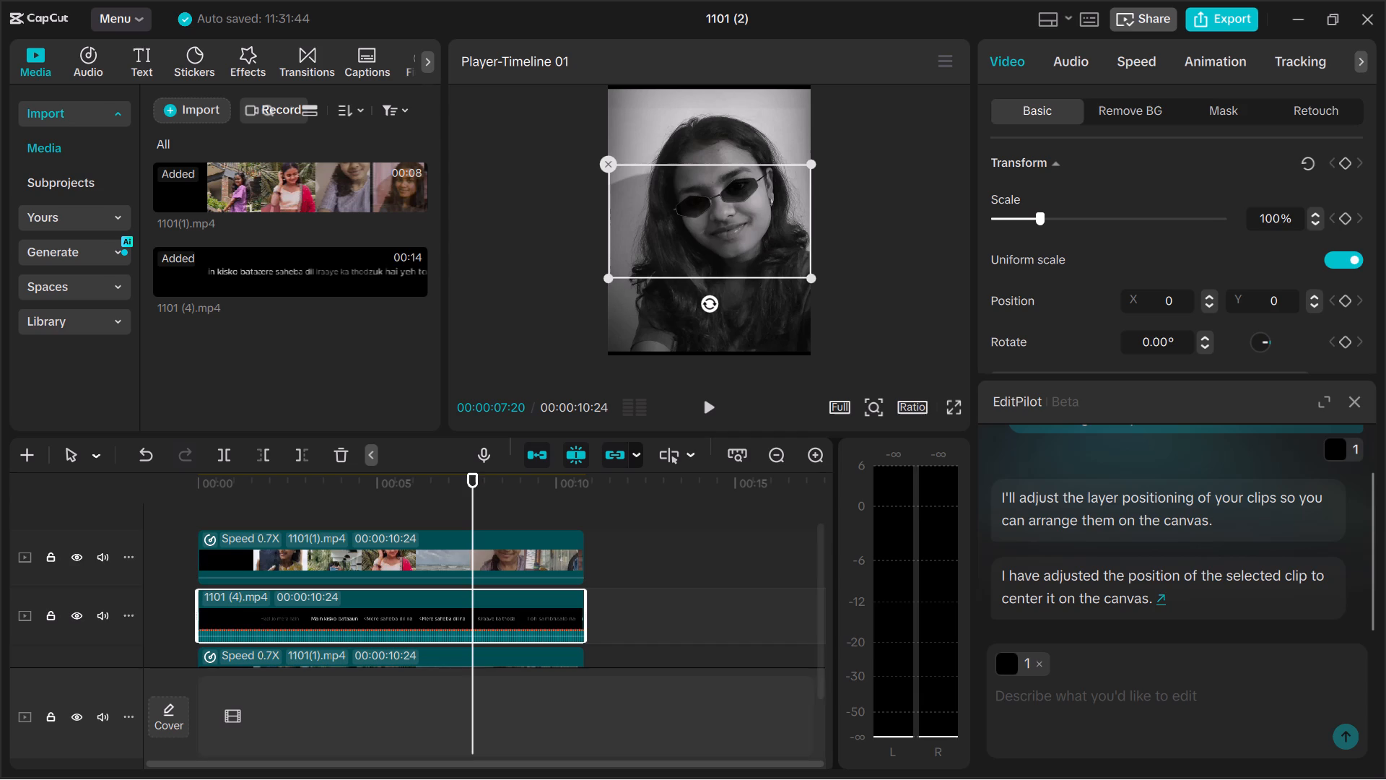
pyautogui.moveTo(469, 503); pyautogui.dragTo(152, 495)
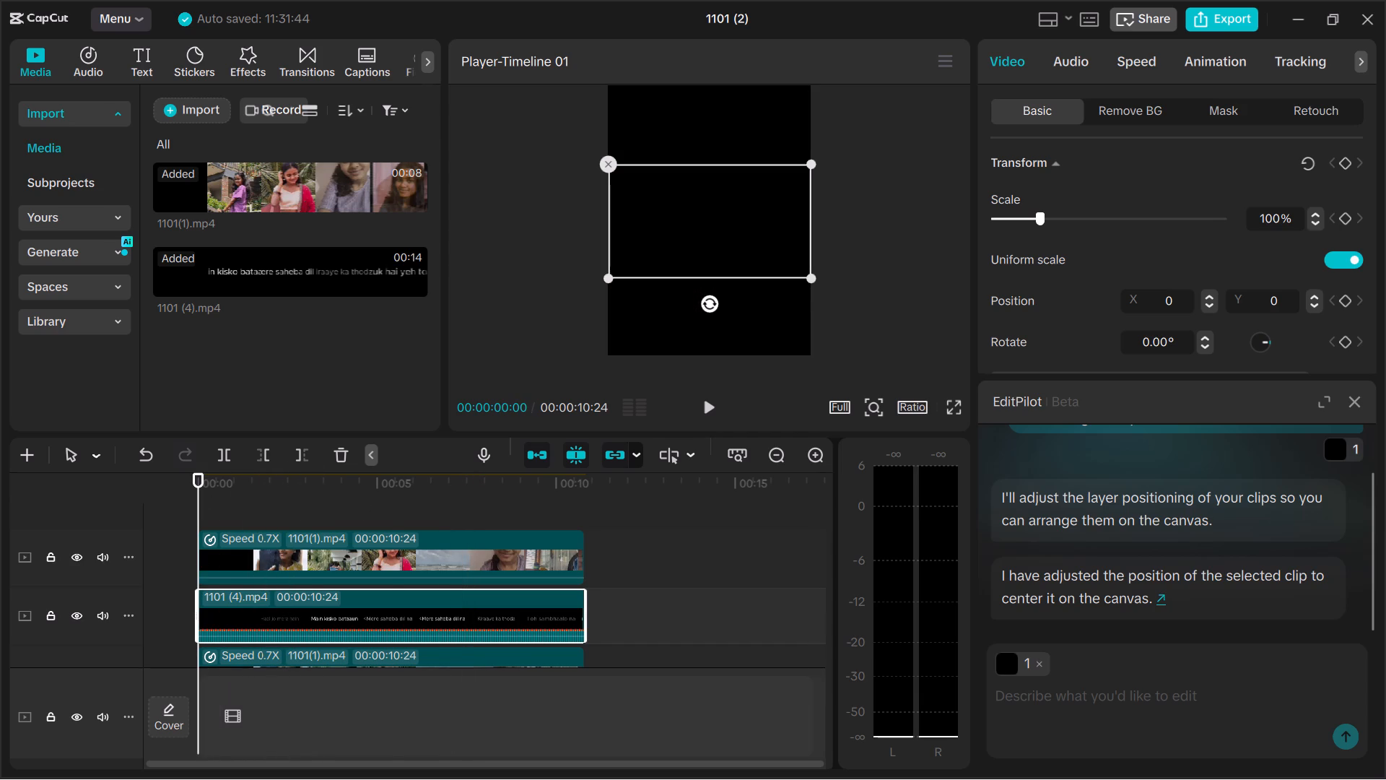
pyautogui.press('space')
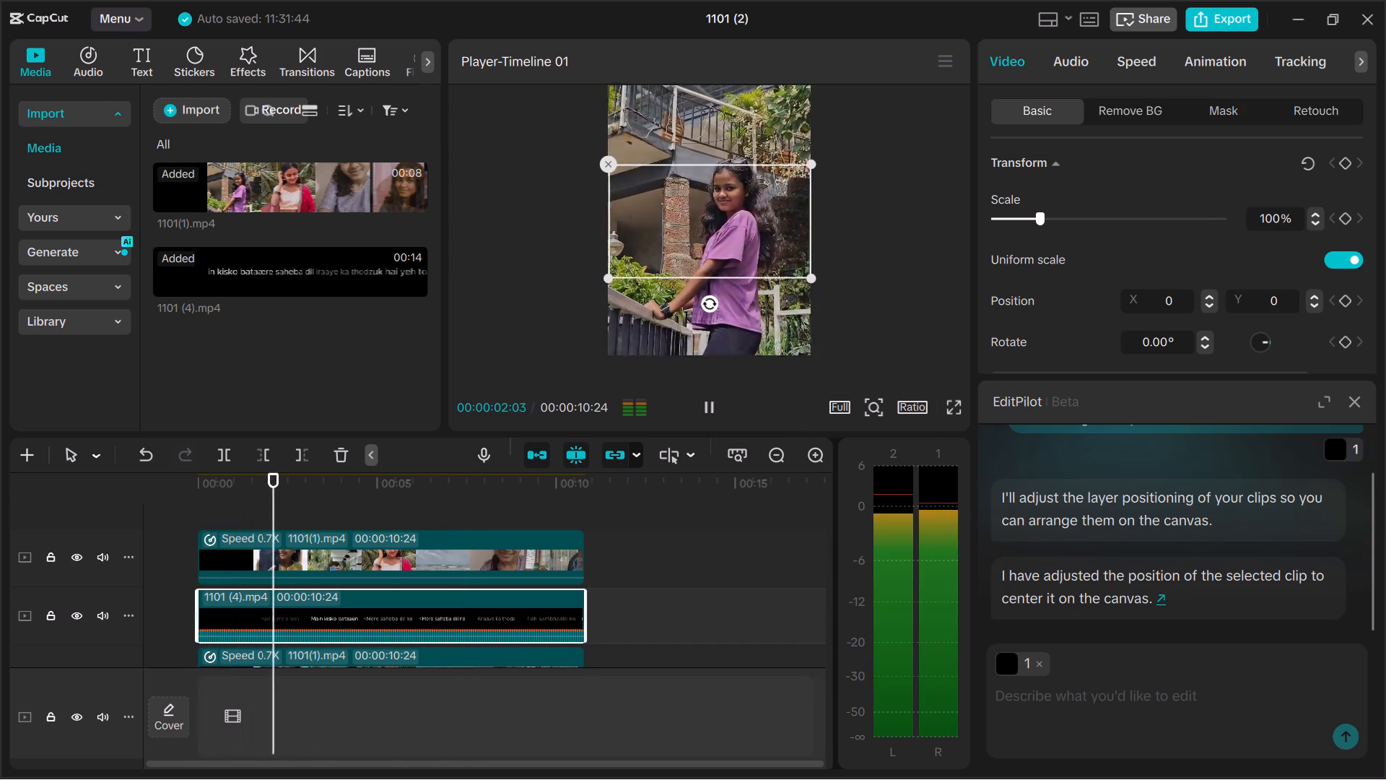
# Move the 1101 (4).mp4 lyric clip to the top track, above both 1101(1).mp4 photo clips, starting at 00:00.
pyautogui.moveTo(449, 612); pyautogui.dragTo(445, 533)
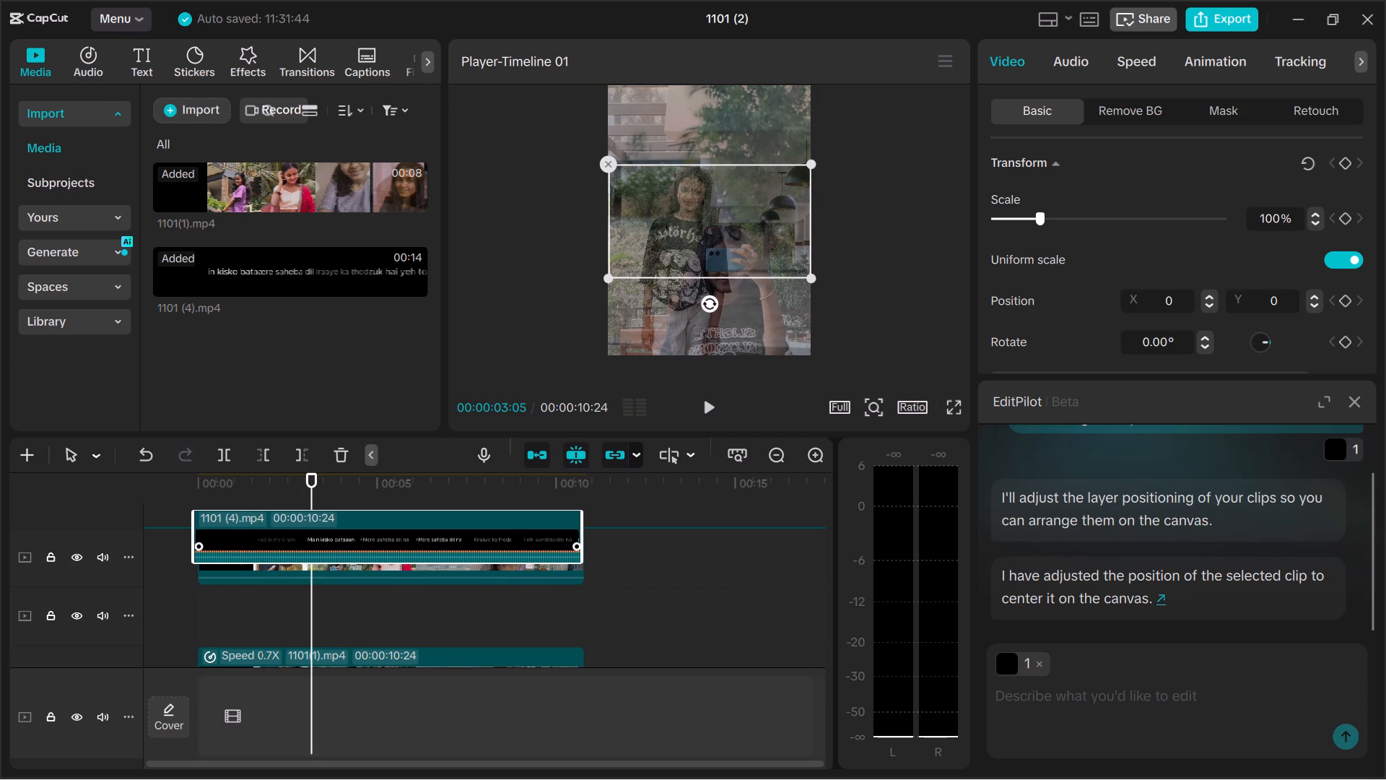
pyautogui.moveTo(445, 533); pyautogui.dragTo(445, 549)
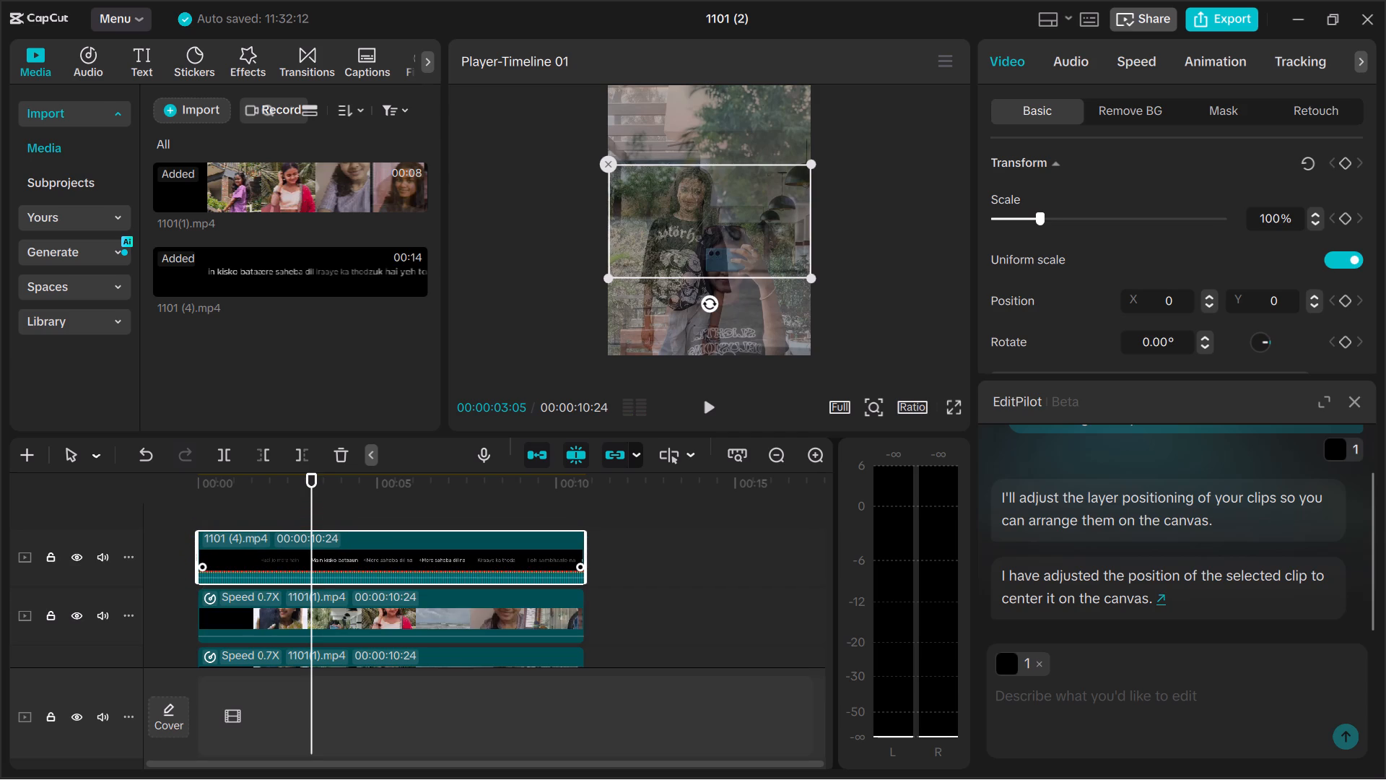
# Play the timeline from 00:00:03:05 to about 00:00:09:13 to check the lyric clip in its new layer position.
pyautogui.press('space')
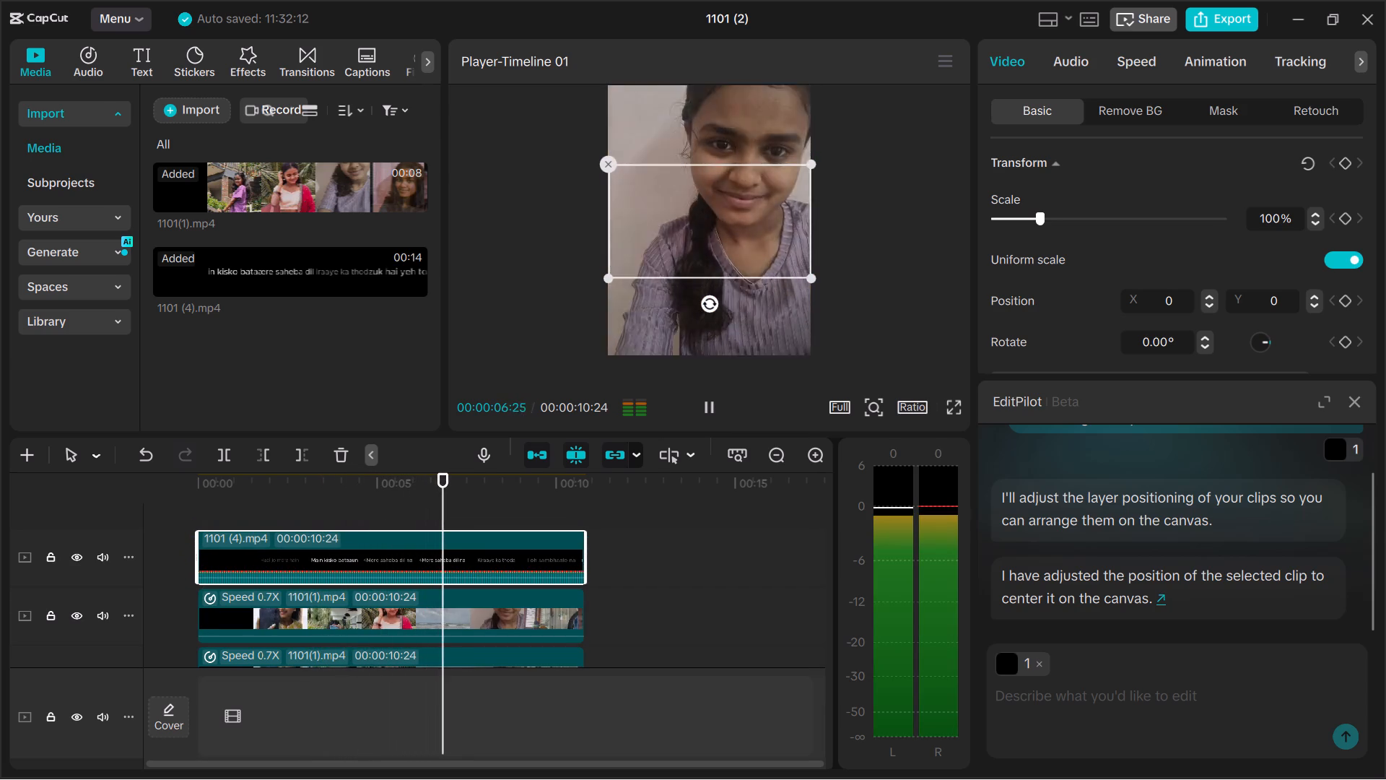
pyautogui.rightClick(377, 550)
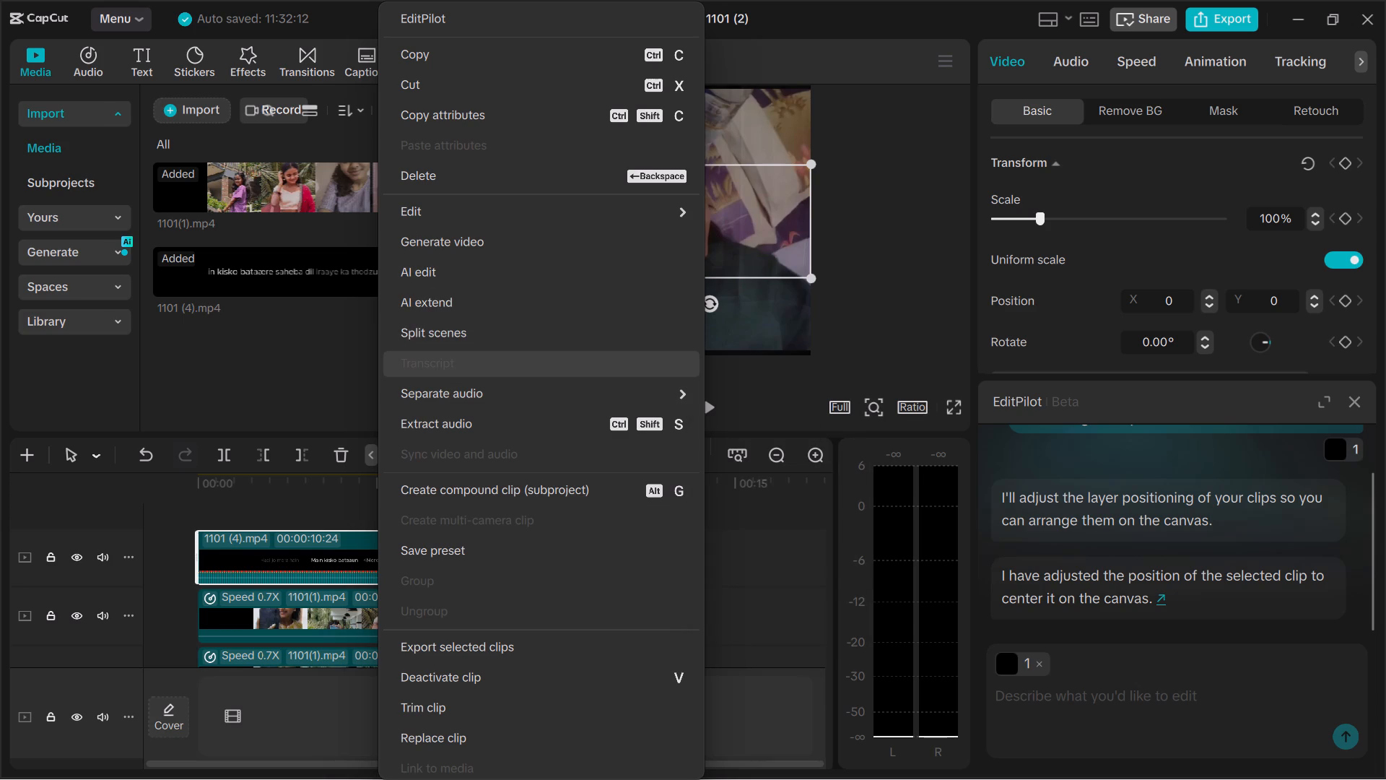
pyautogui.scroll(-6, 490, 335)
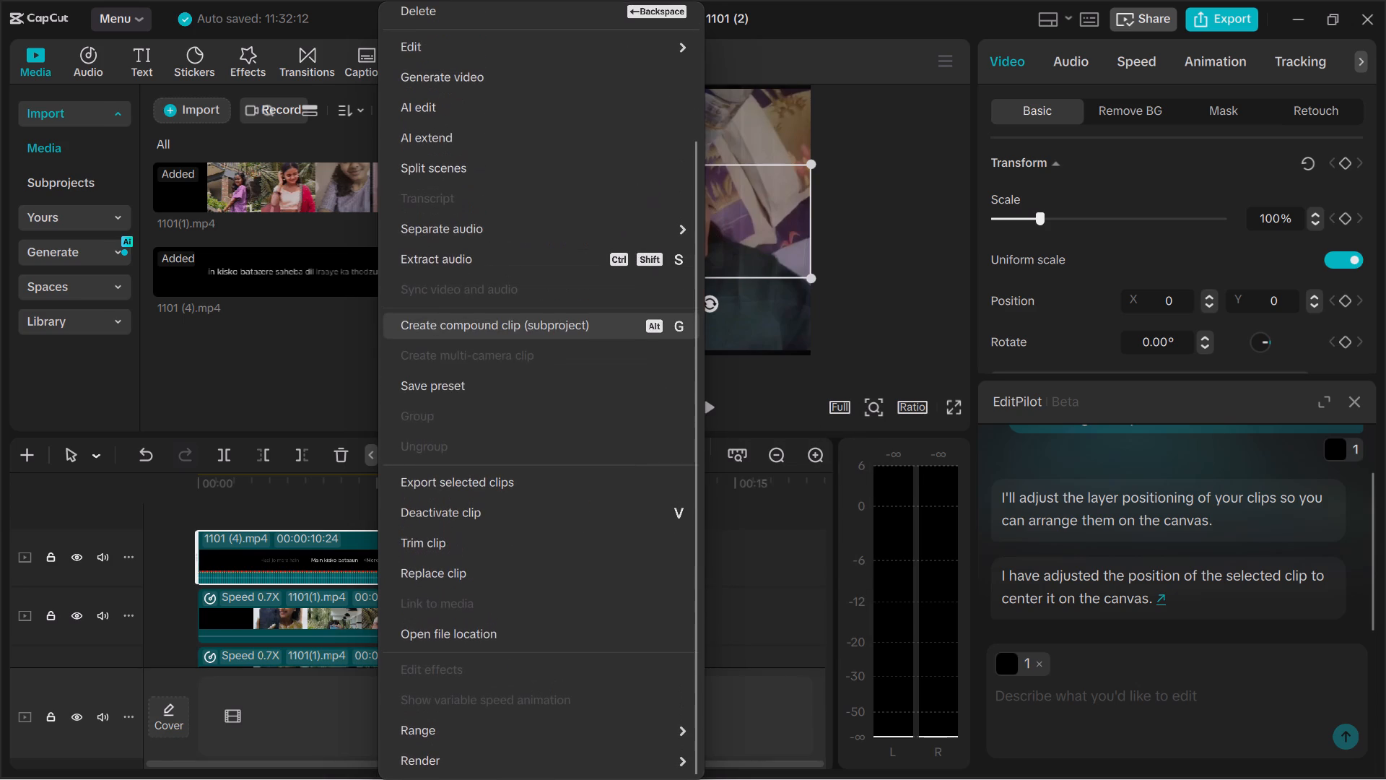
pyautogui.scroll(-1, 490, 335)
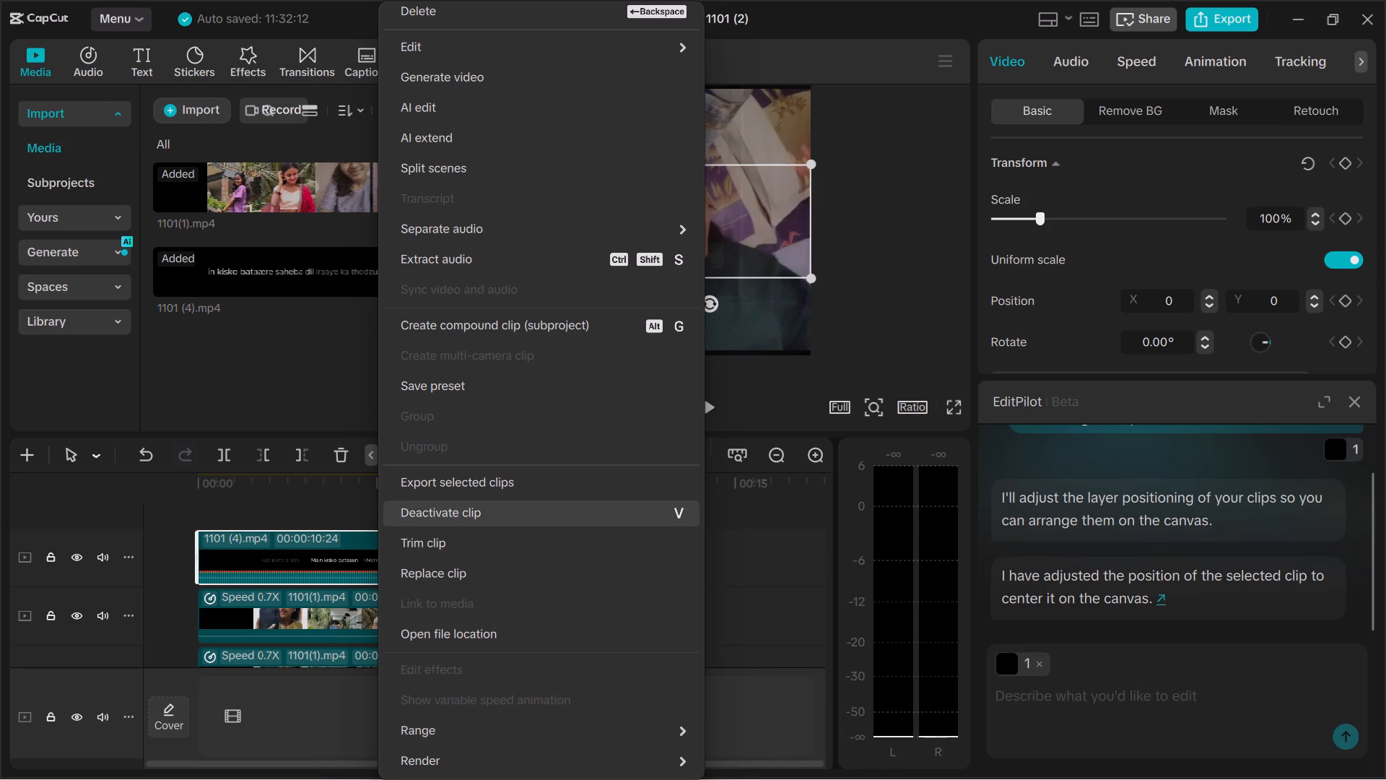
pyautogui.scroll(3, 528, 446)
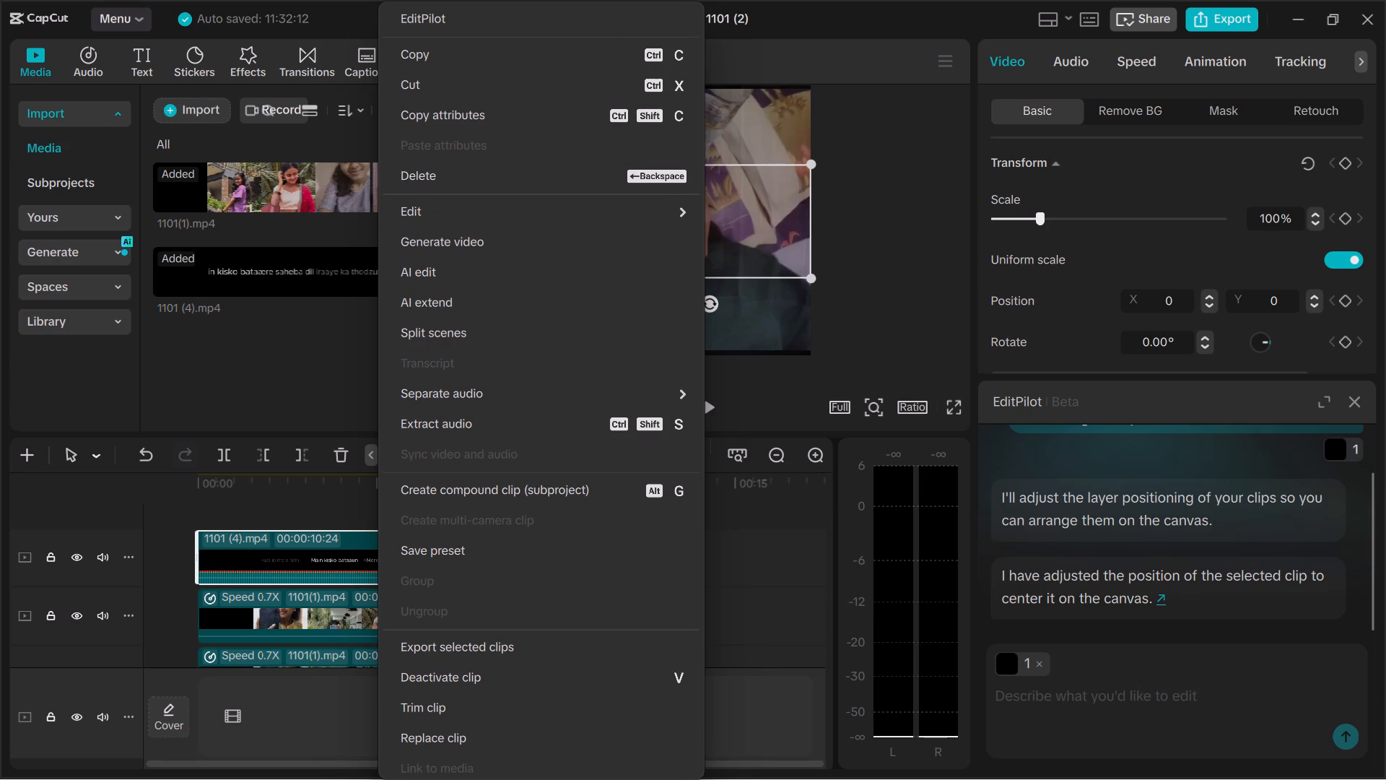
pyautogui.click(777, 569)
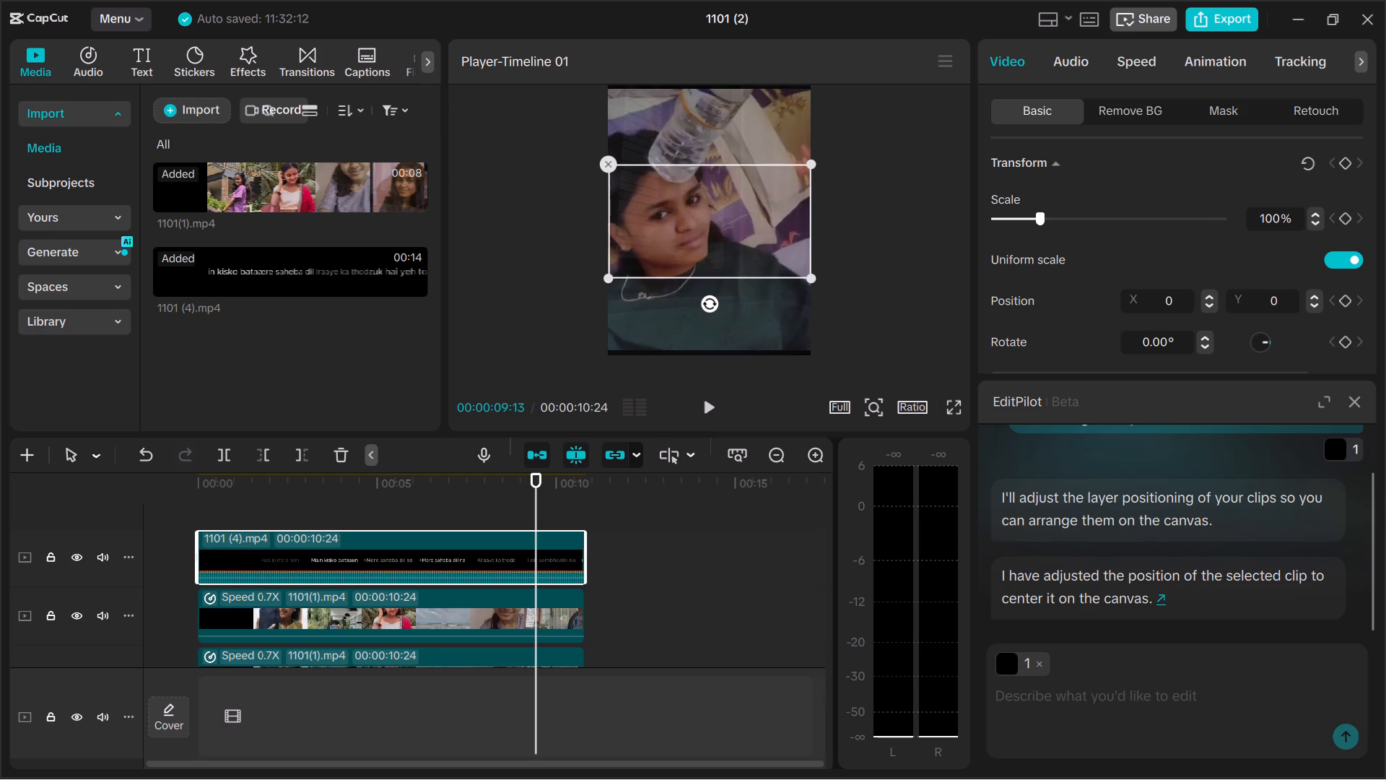
# Close the EditPilot chat.
pyautogui.click(1360, 394)
# Look through the 1101 (4).mp4 lyric clip's basic video settings, from Transform and Blend to AI movement and Motion blur.
pyautogui.scroll(-3, 1149, 297)
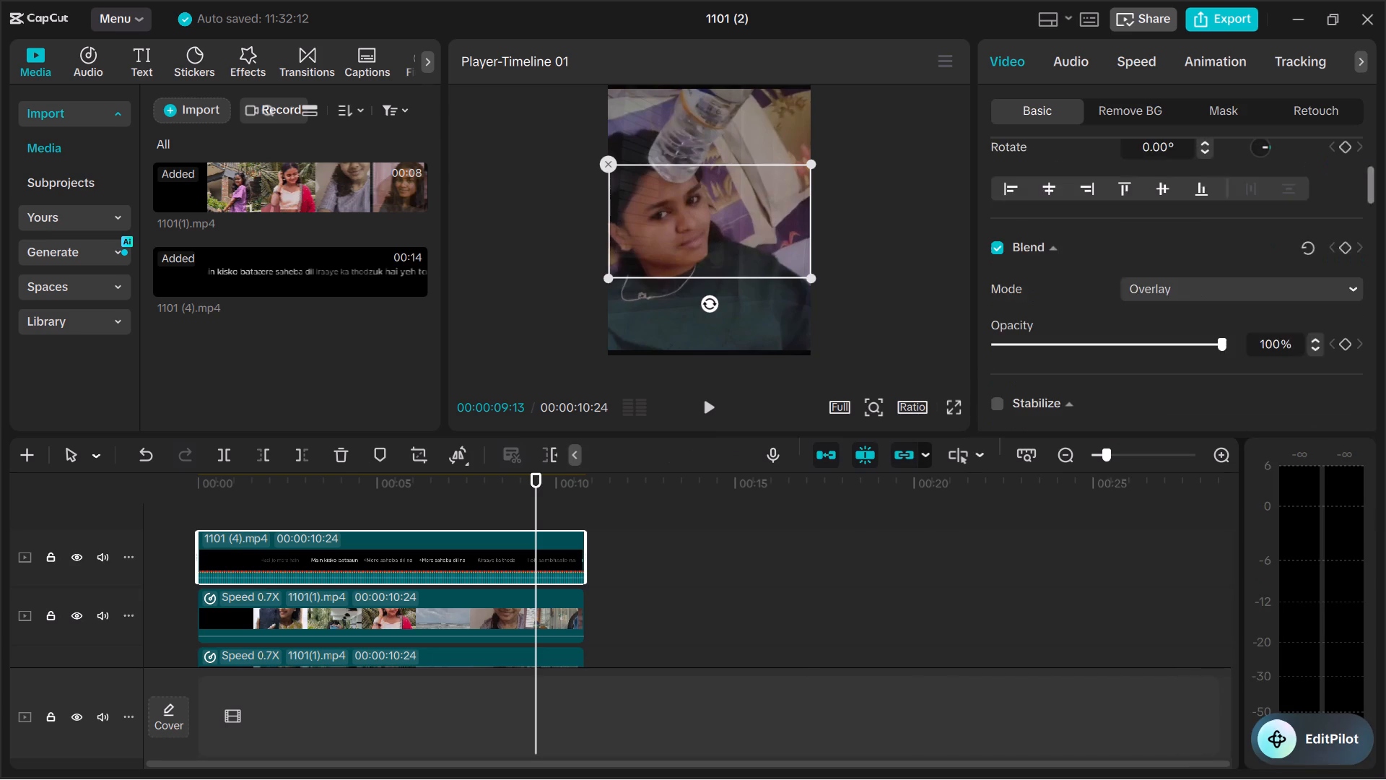
pyautogui.scroll(-11, 1150, 296)
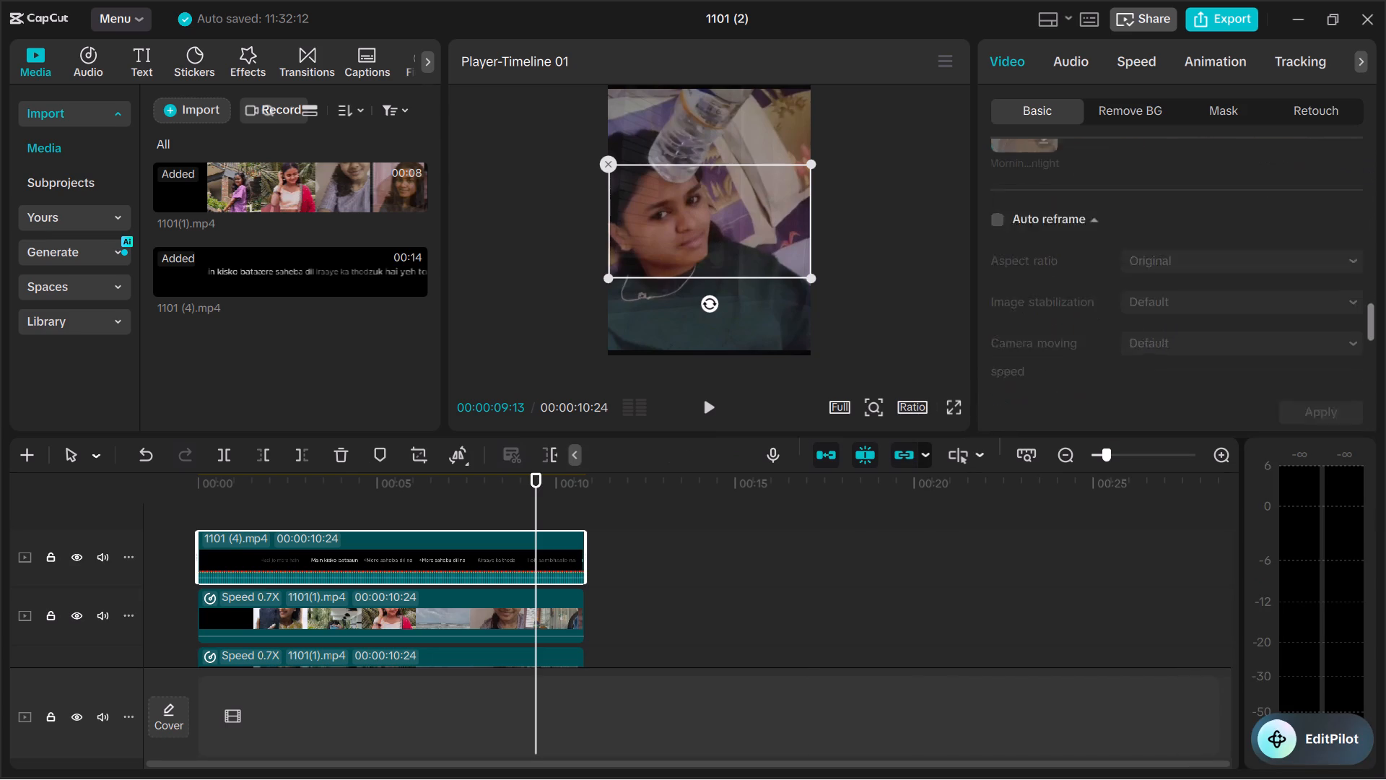
pyautogui.scroll(-1, 1151, 307)
pyautogui.scroll(1, 1151, 307)
pyautogui.scroll(-12, 1151, 307)
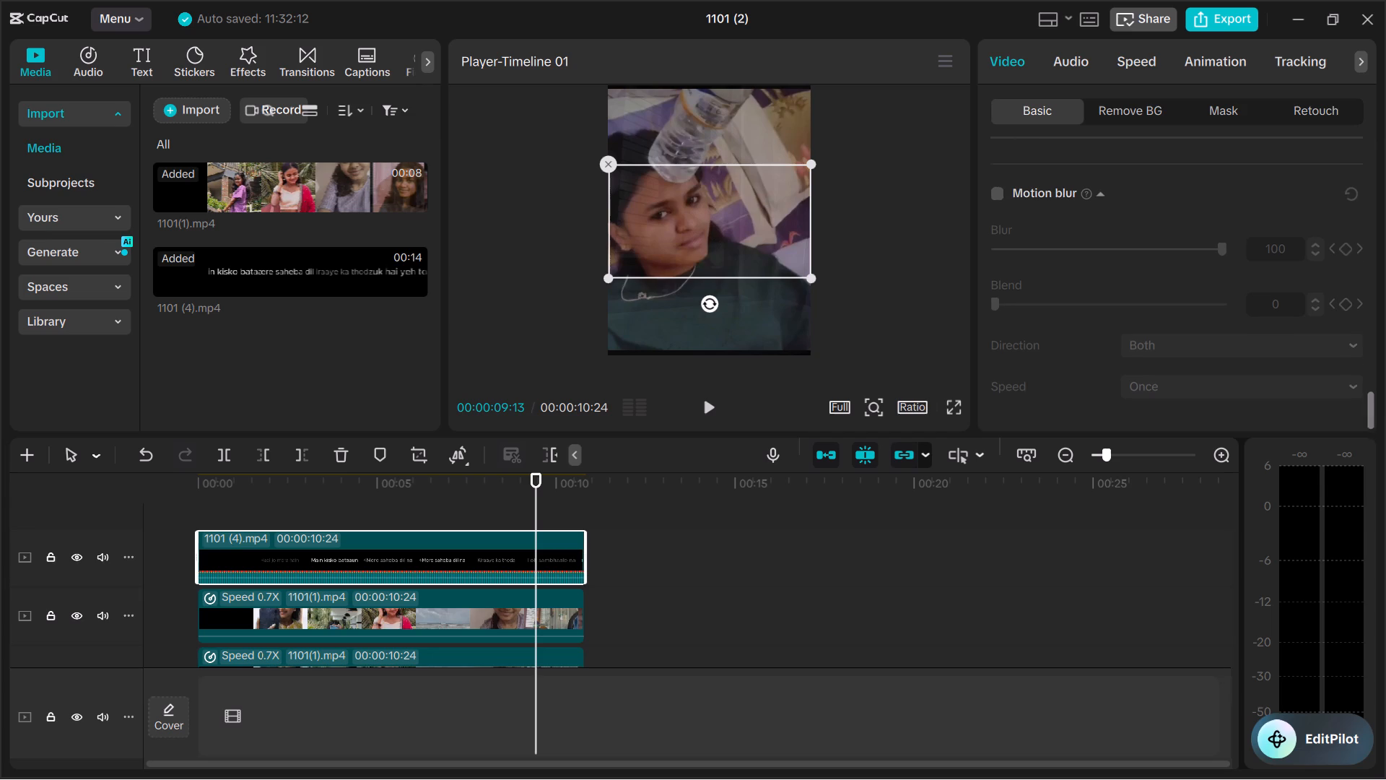
pyautogui.scroll(20, 1151, 307)
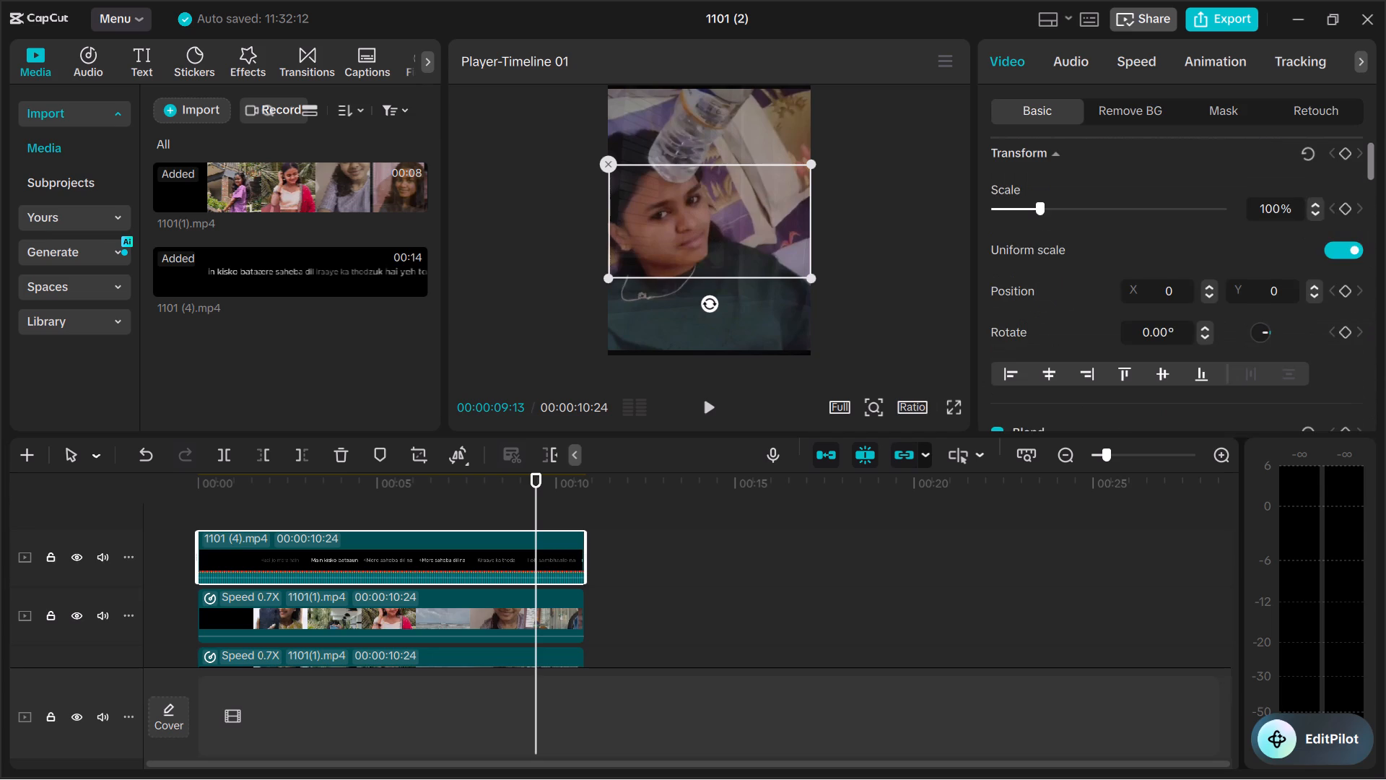
pyautogui.scroll(9, 1147, 286)
pyautogui.scroll(-15, 1147, 286)
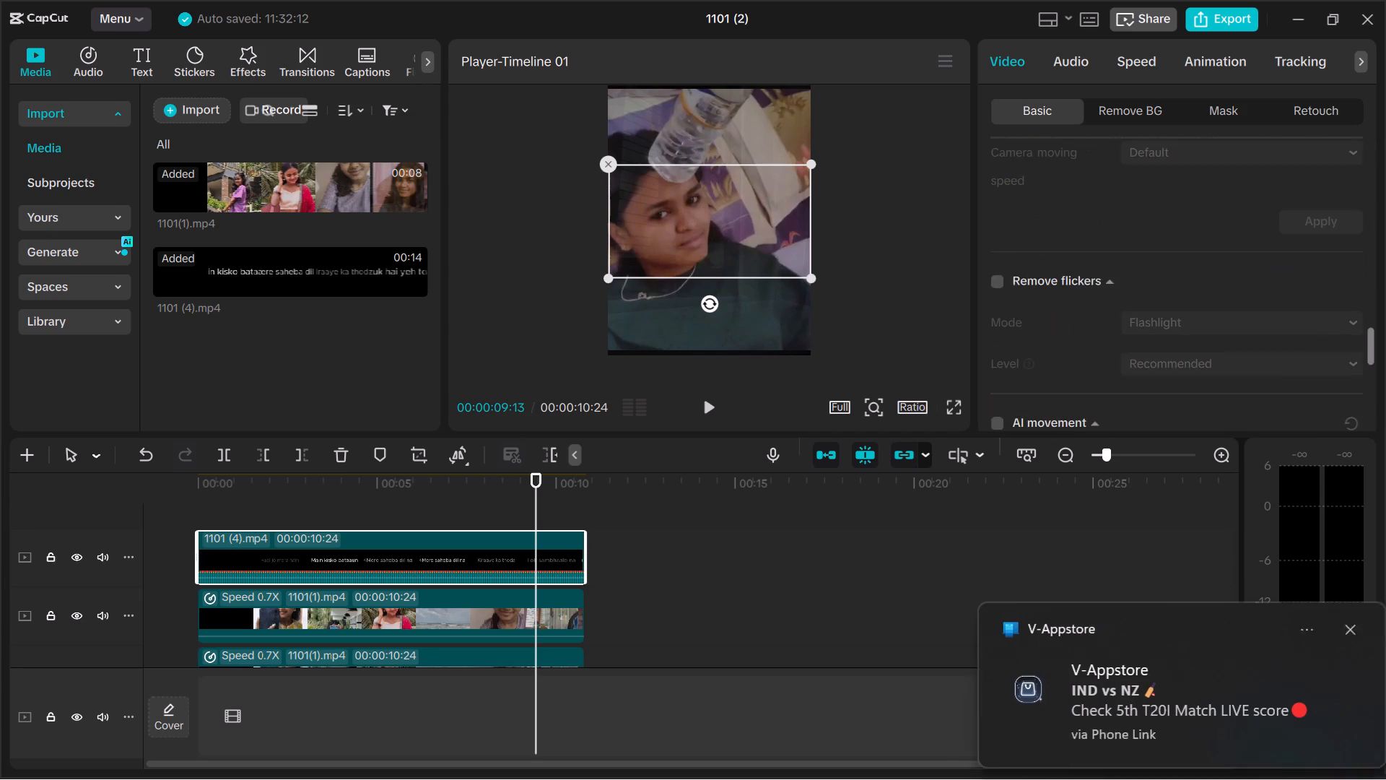
pyautogui.scroll(-12, 1147, 286)
pyautogui.scroll(3, 1147, 286)
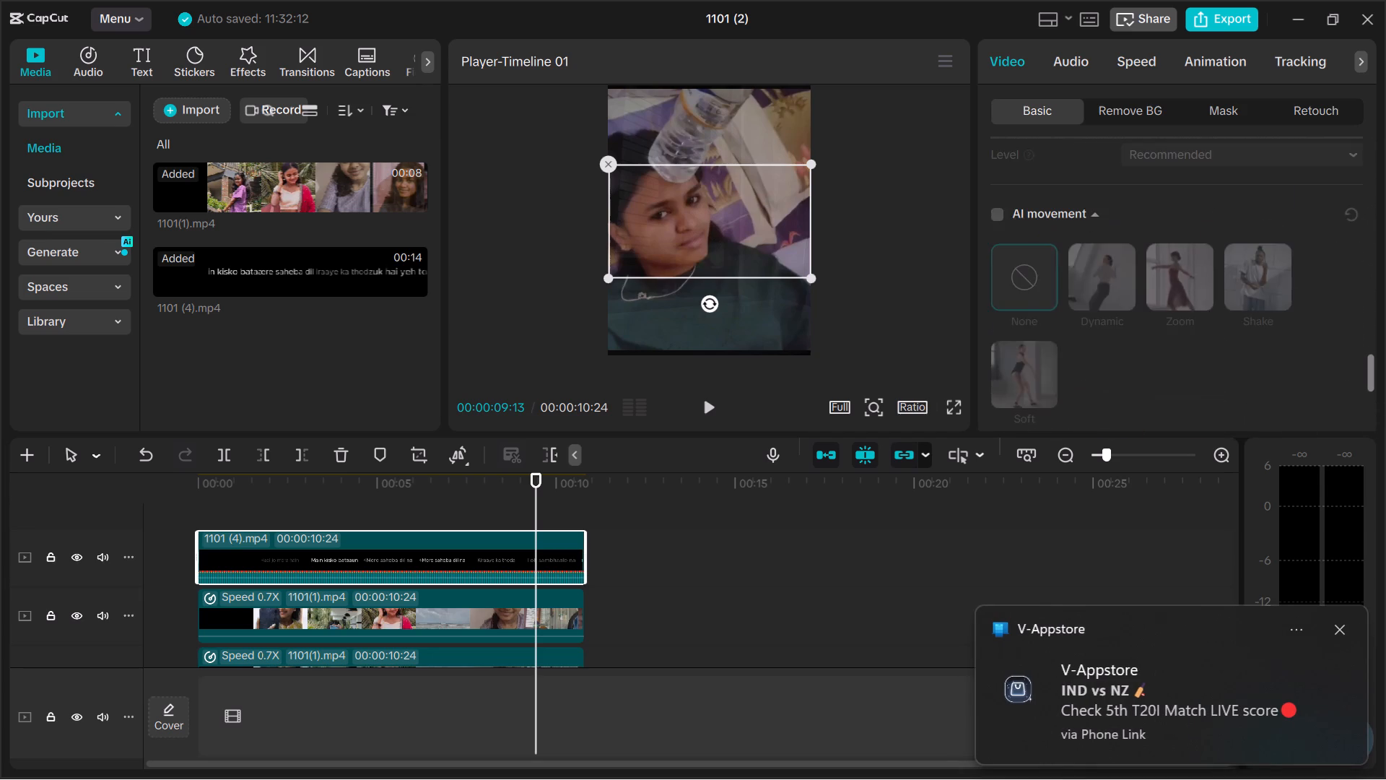
pyautogui.scroll(19, 1147, 286)
pyautogui.scroll(5, 1147, 286)
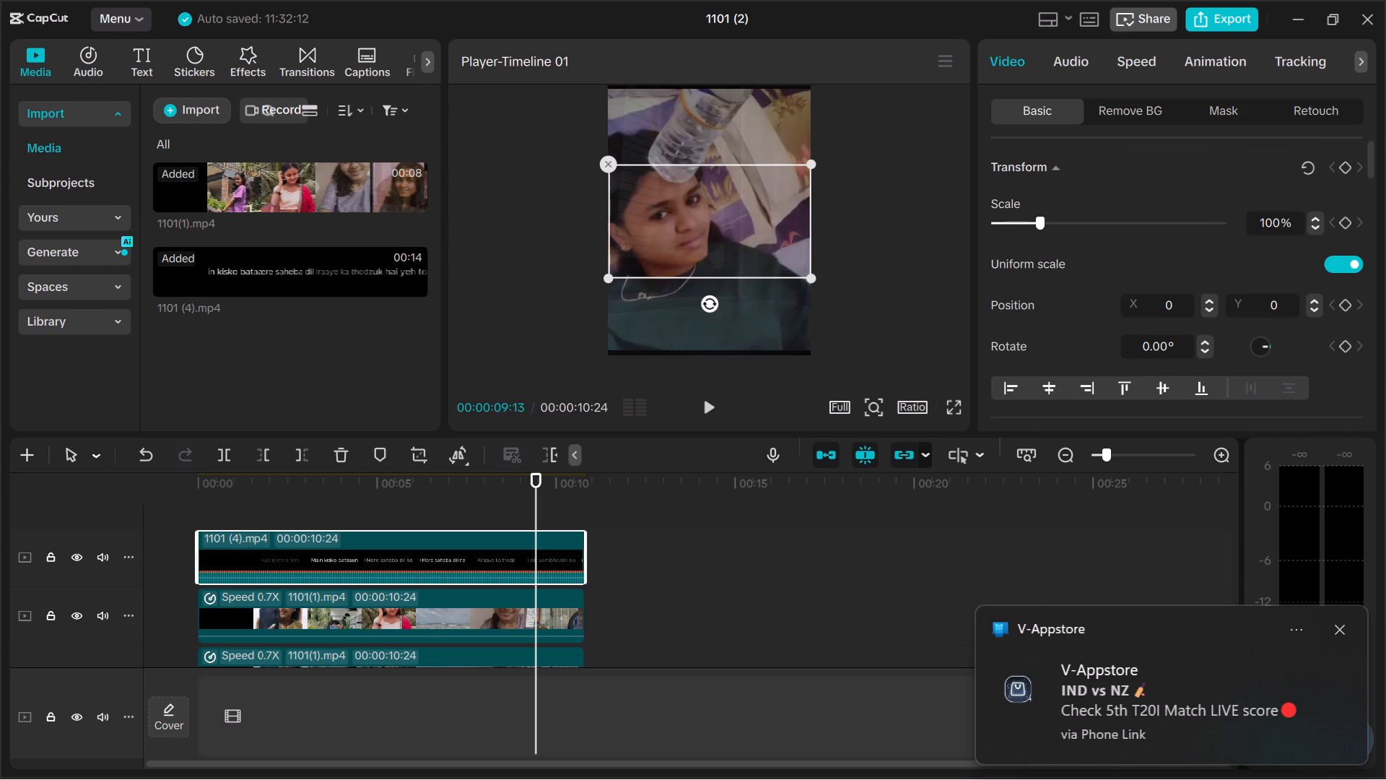
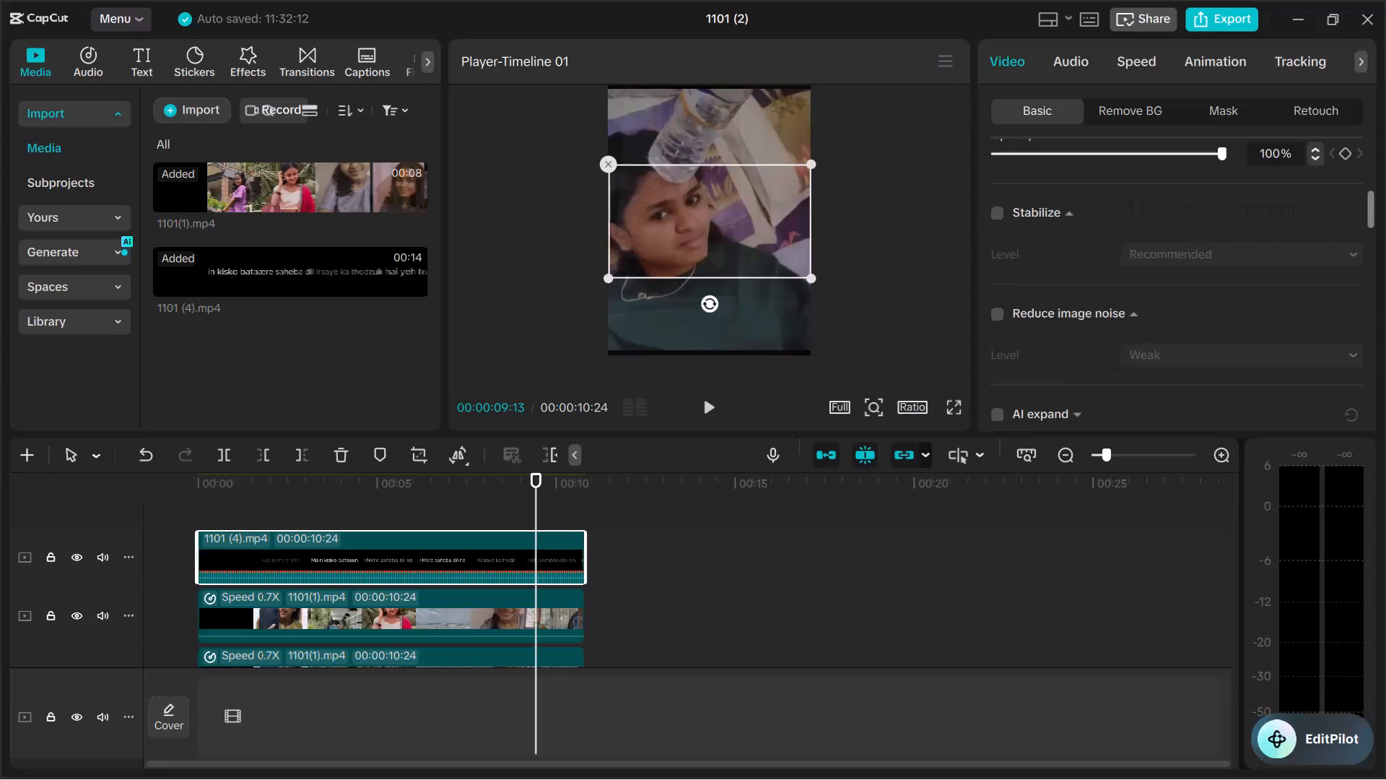
# Examine the lyric clip's remaining basic settings, Animation presets, Mask options and background removal settings.
pyautogui.scroll(-6, 1279, 207)
pyautogui.scroll(-7, 1200, 270)
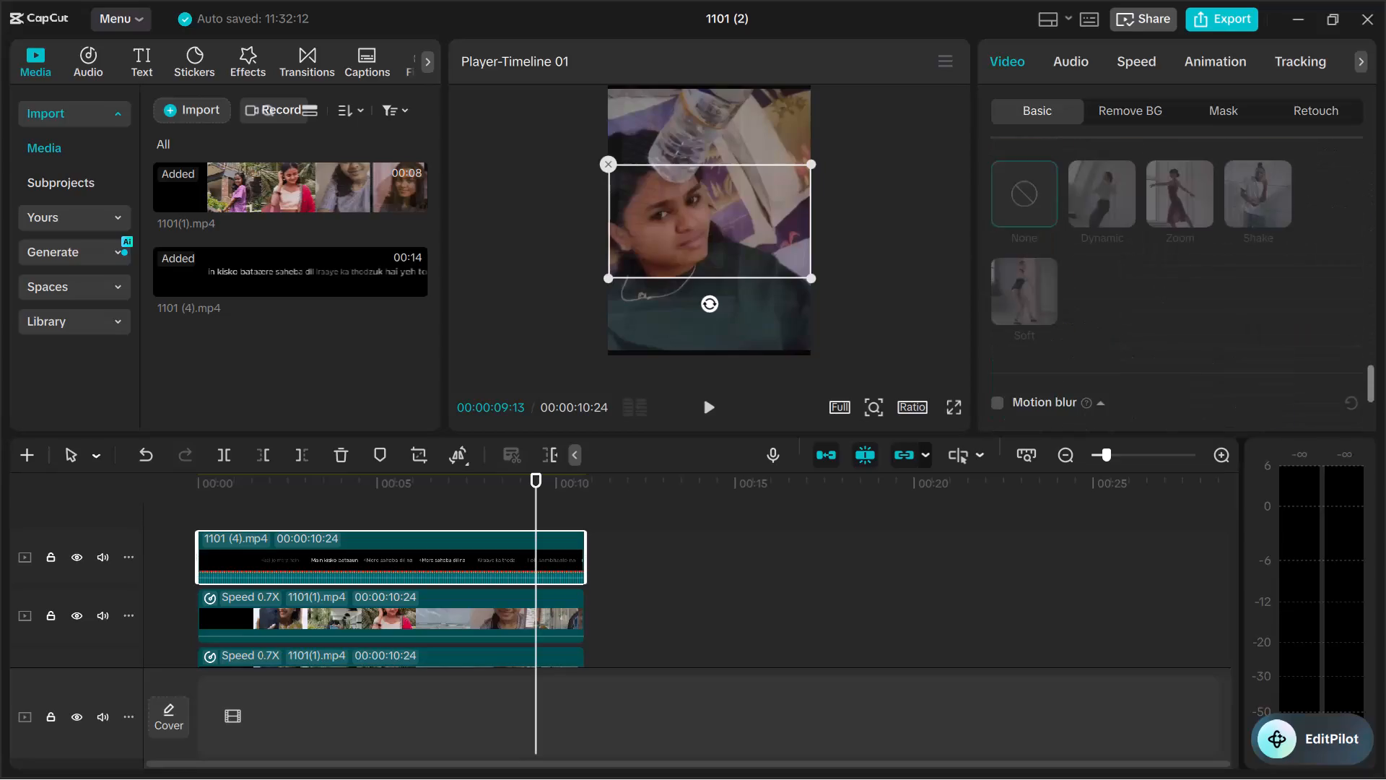
pyautogui.scroll(-7, 1200, 270)
pyautogui.click(1229, 65)
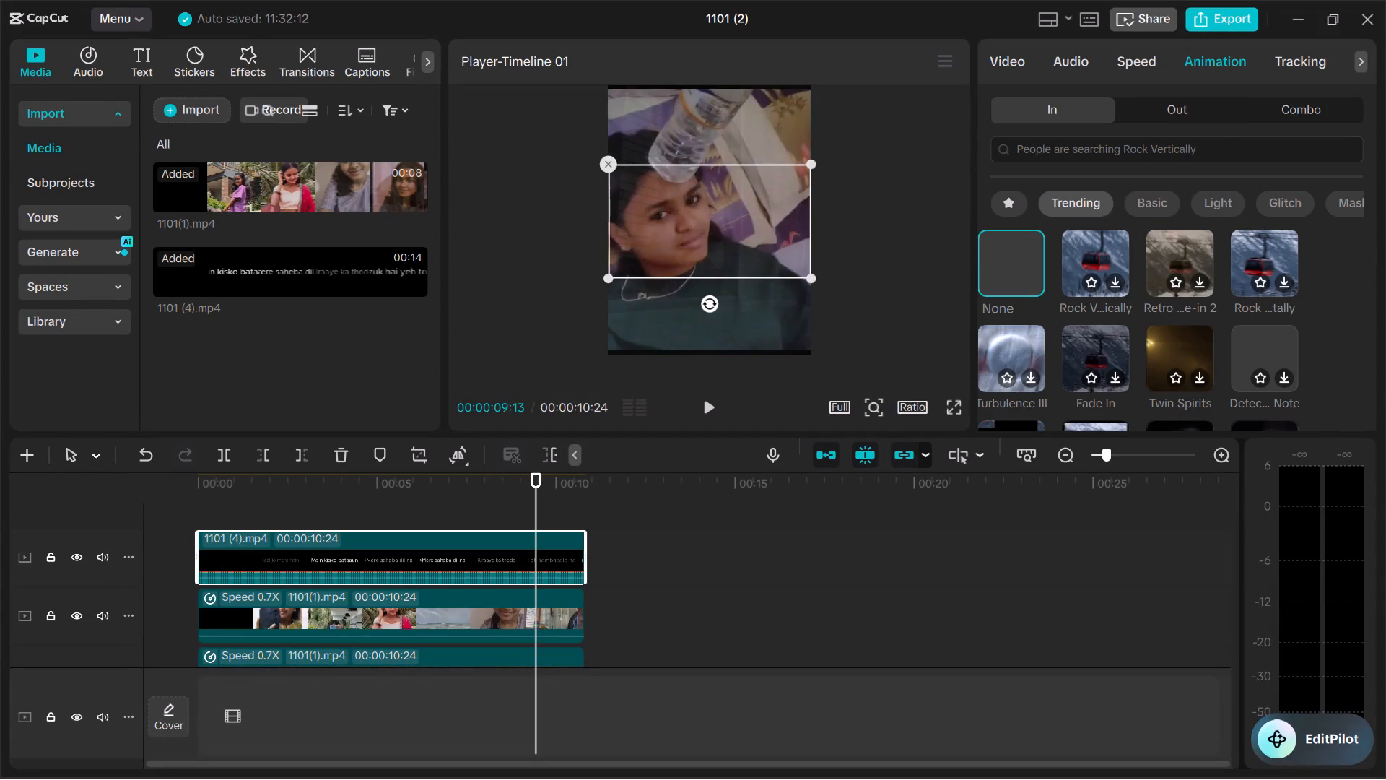
pyautogui.click(1020, 59)
pyautogui.click(1243, 104)
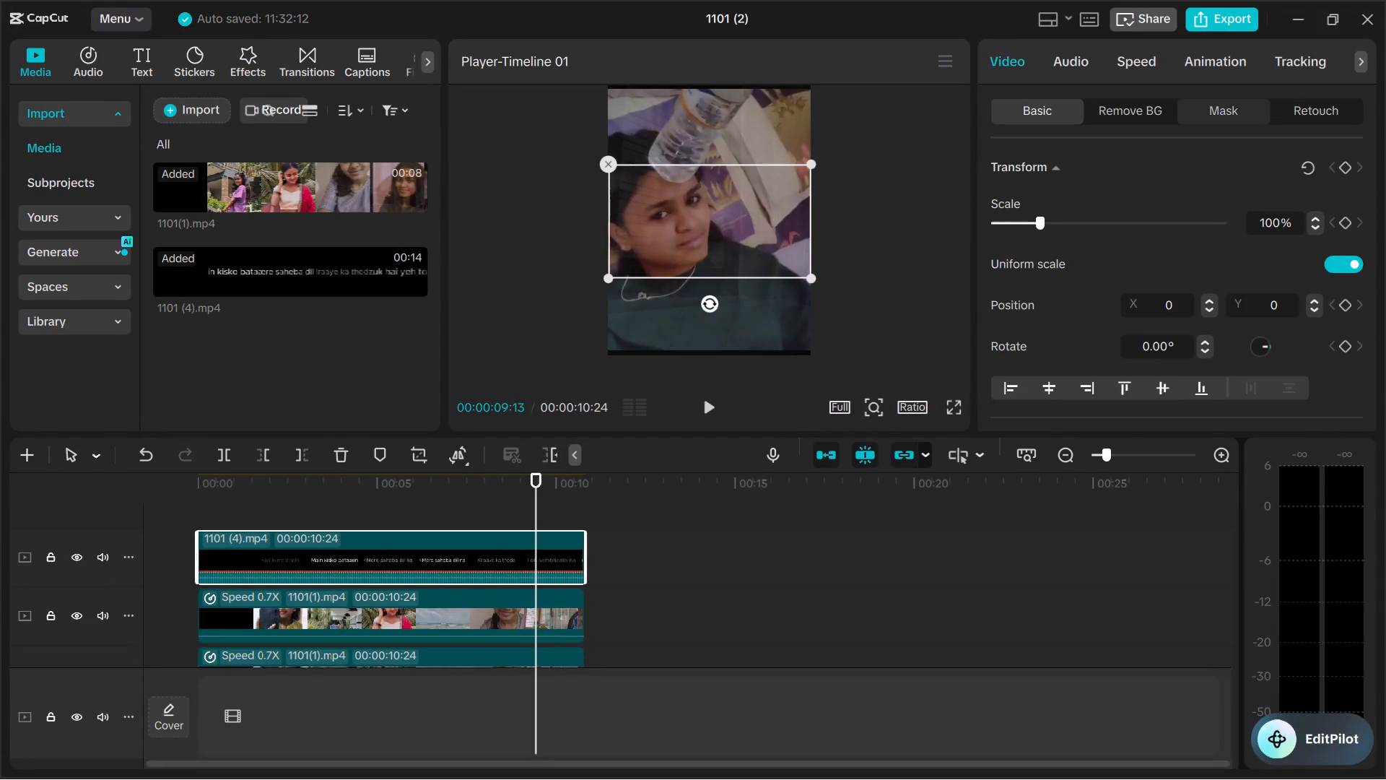
pyautogui.scroll(-8, 1195, 233)
pyautogui.scroll(8, 1195, 233)
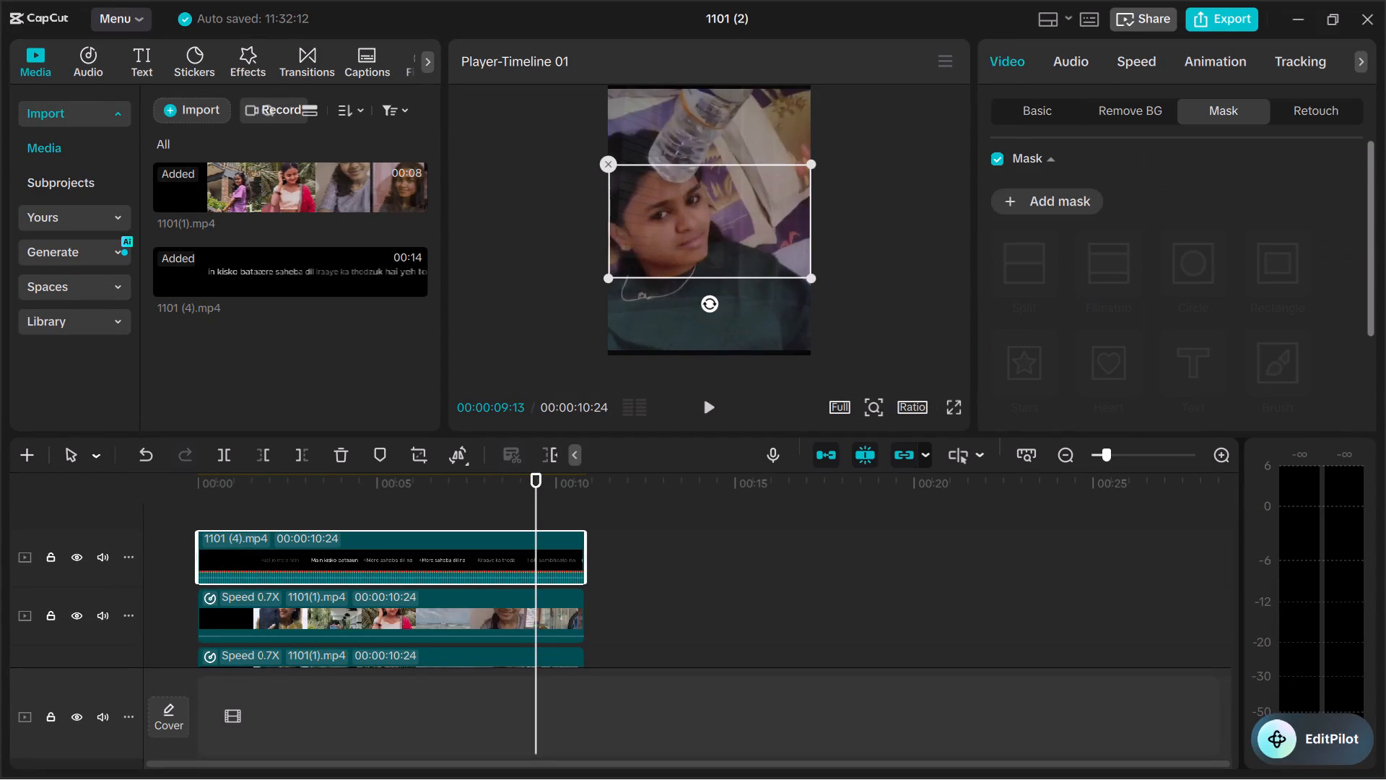
pyautogui.click(1127, 102)
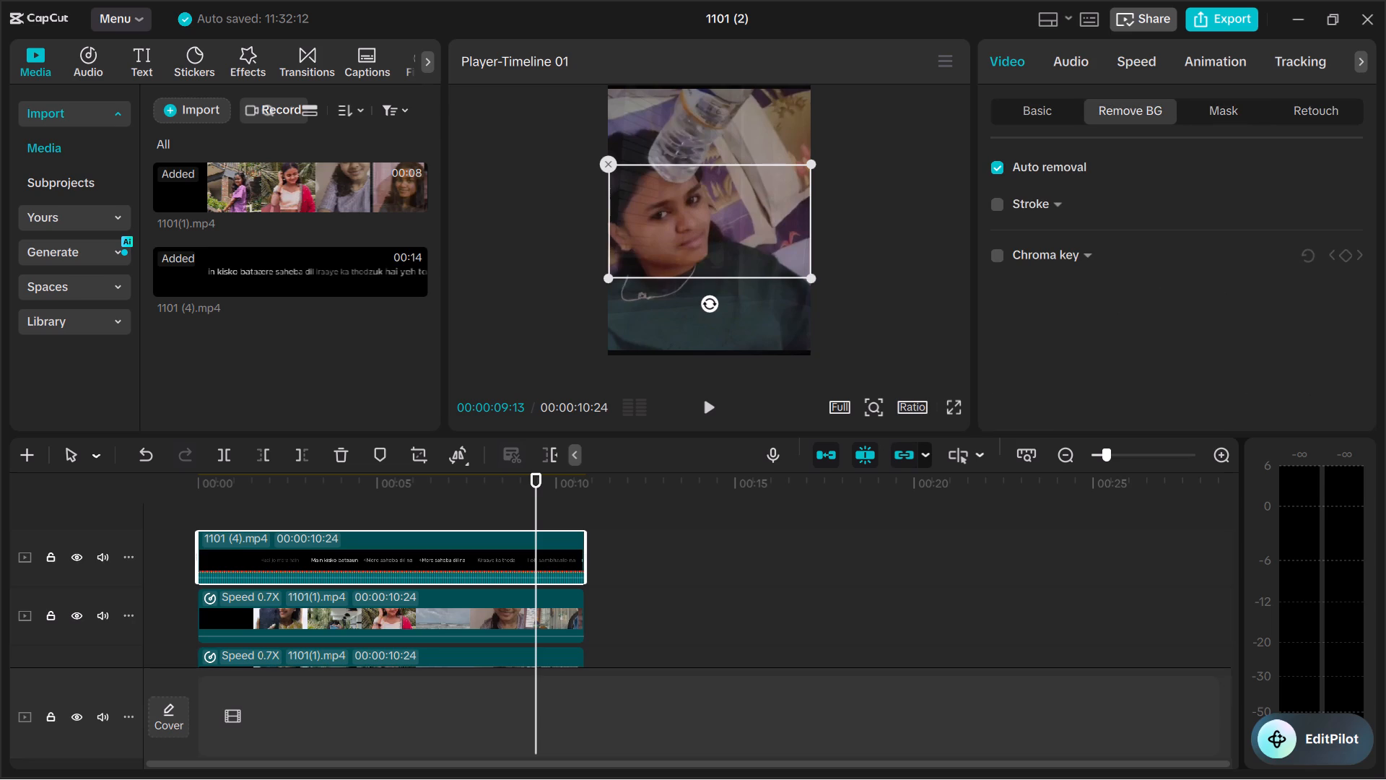
# Look through the lyric clip's Retouch settings, from Smooth, Whitening and Face to the makeup presets and Manual options.
pyautogui.click(1311, 103)
pyautogui.scroll(-5, 1169, 292)
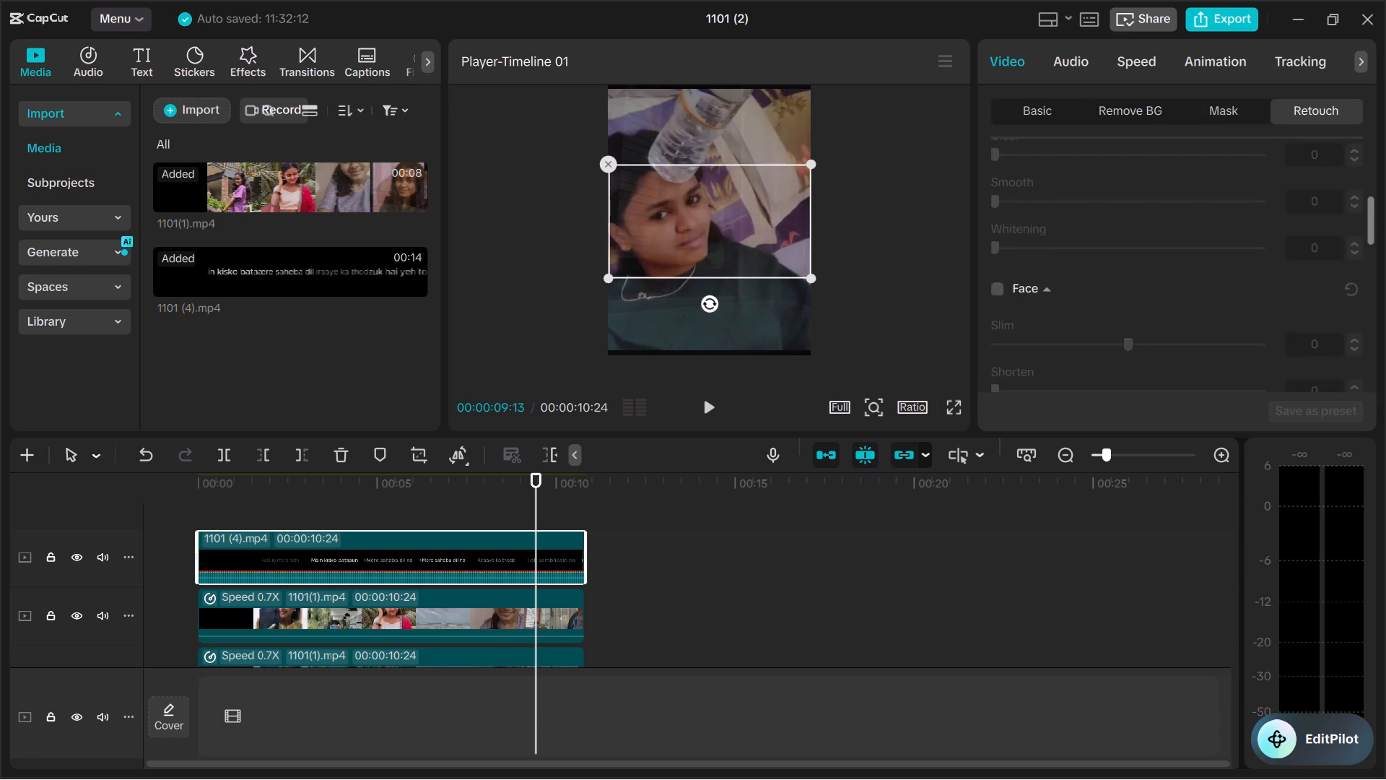
pyautogui.scroll(-14, 1169, 292)
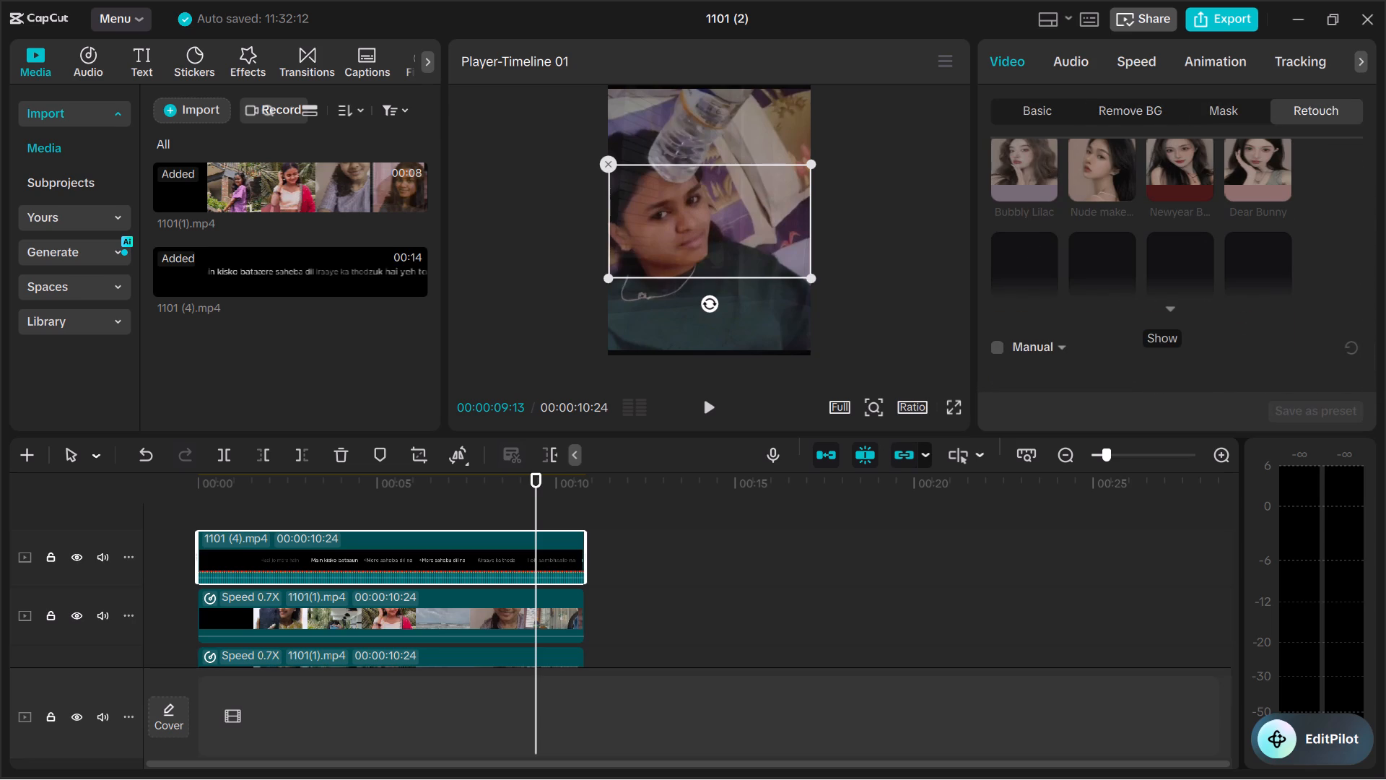
pyautogui.scroll(2, 1162, 297)
pyautogui.scroll(-7, 1162, 297)
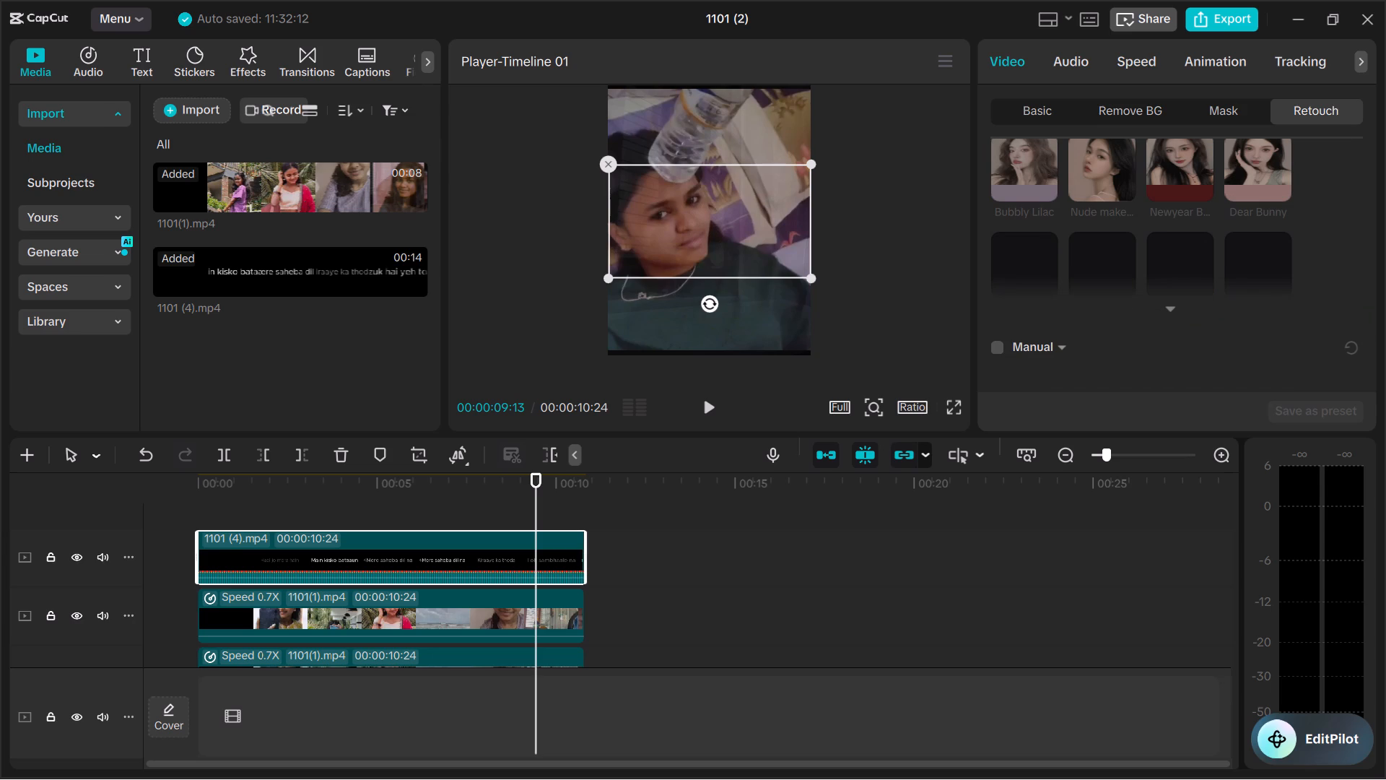
pyautogui.click(997, 342)
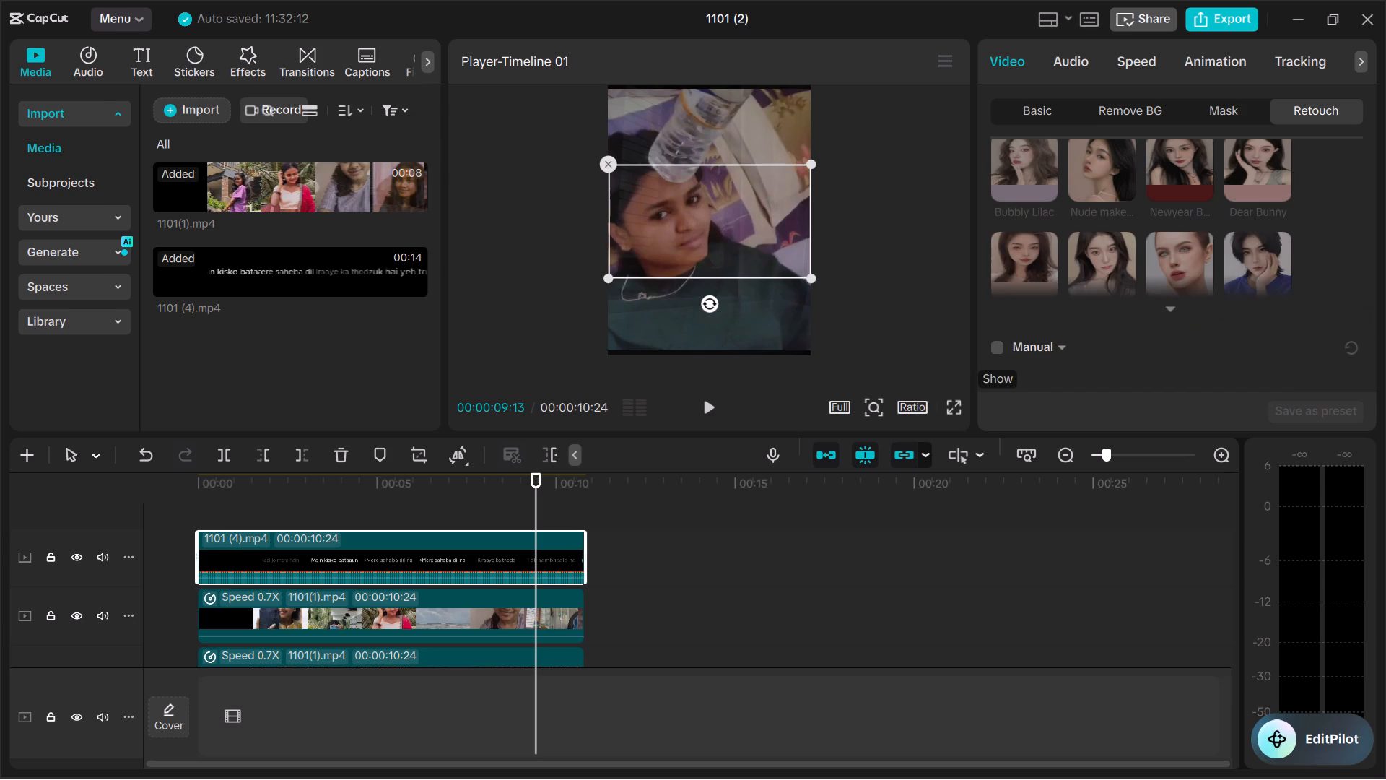
pyautogui.click(814, 446)
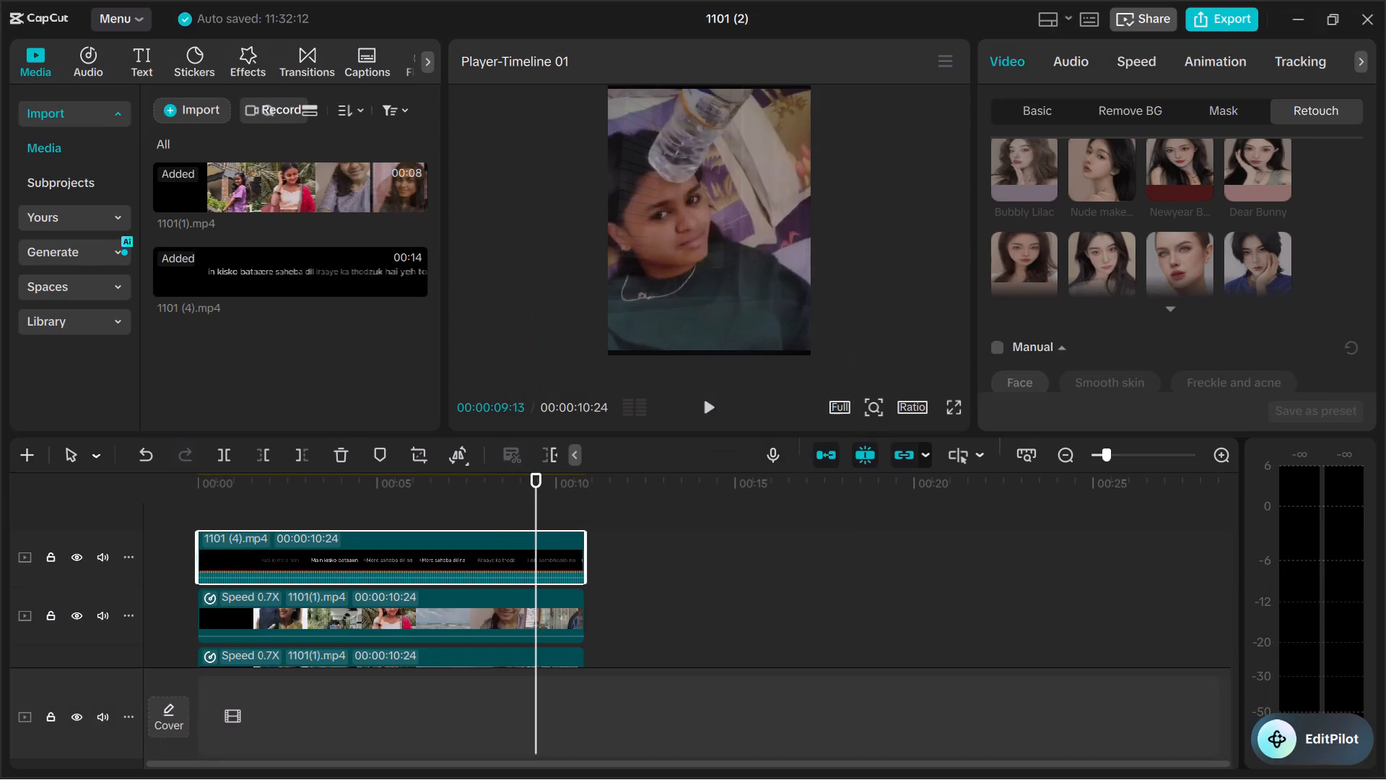
pyautogui.scroll(4, 1141, 0)
pyautogui.scroll(6, 1096, 136)
pyautogui.scroll(-8, 1096, 136)
# Review the lyric clip's basic video settings again, from Transform through Relight and Auto reframe to Motion blur.
pyautogui.click(1051, 105)
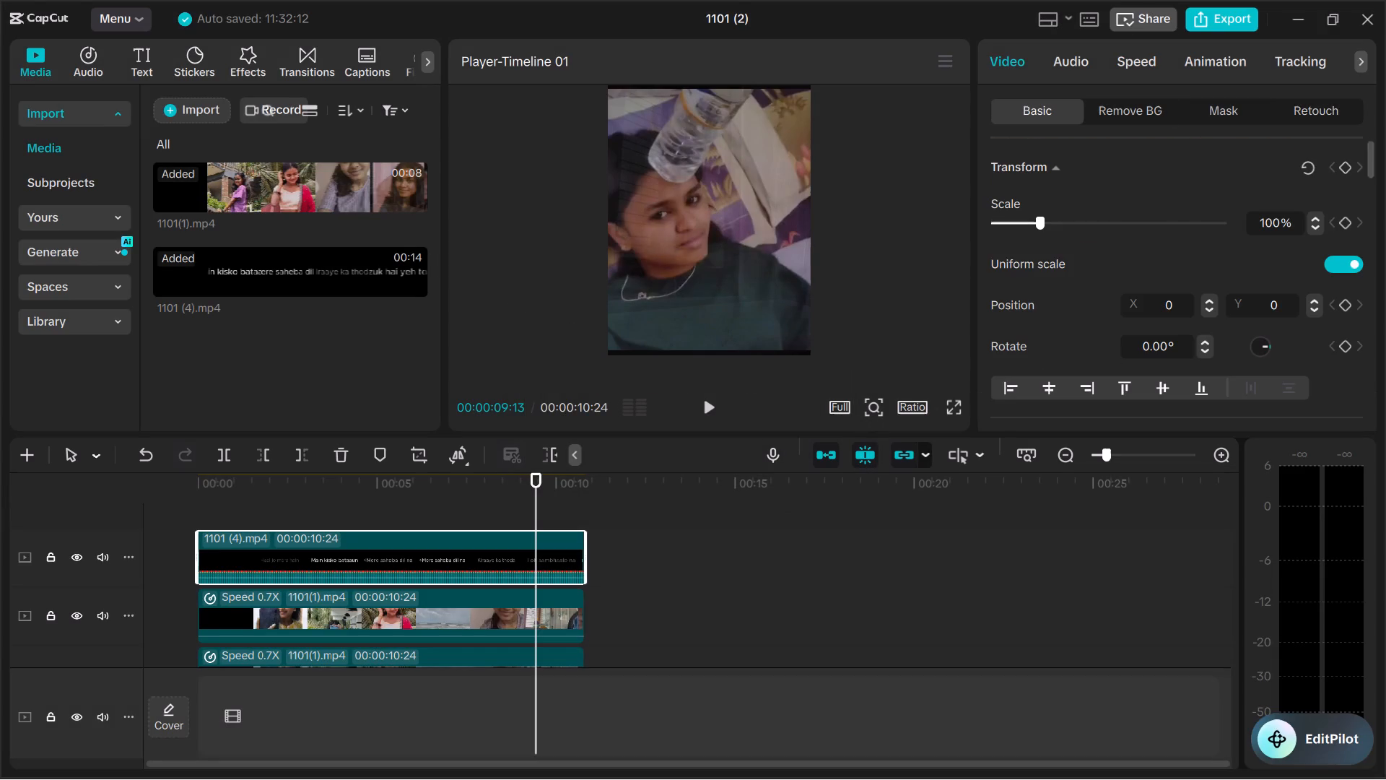
pyautogui.scroll(-14, 1088, 183)
pyautogui.scroll(2, 1080, 194)
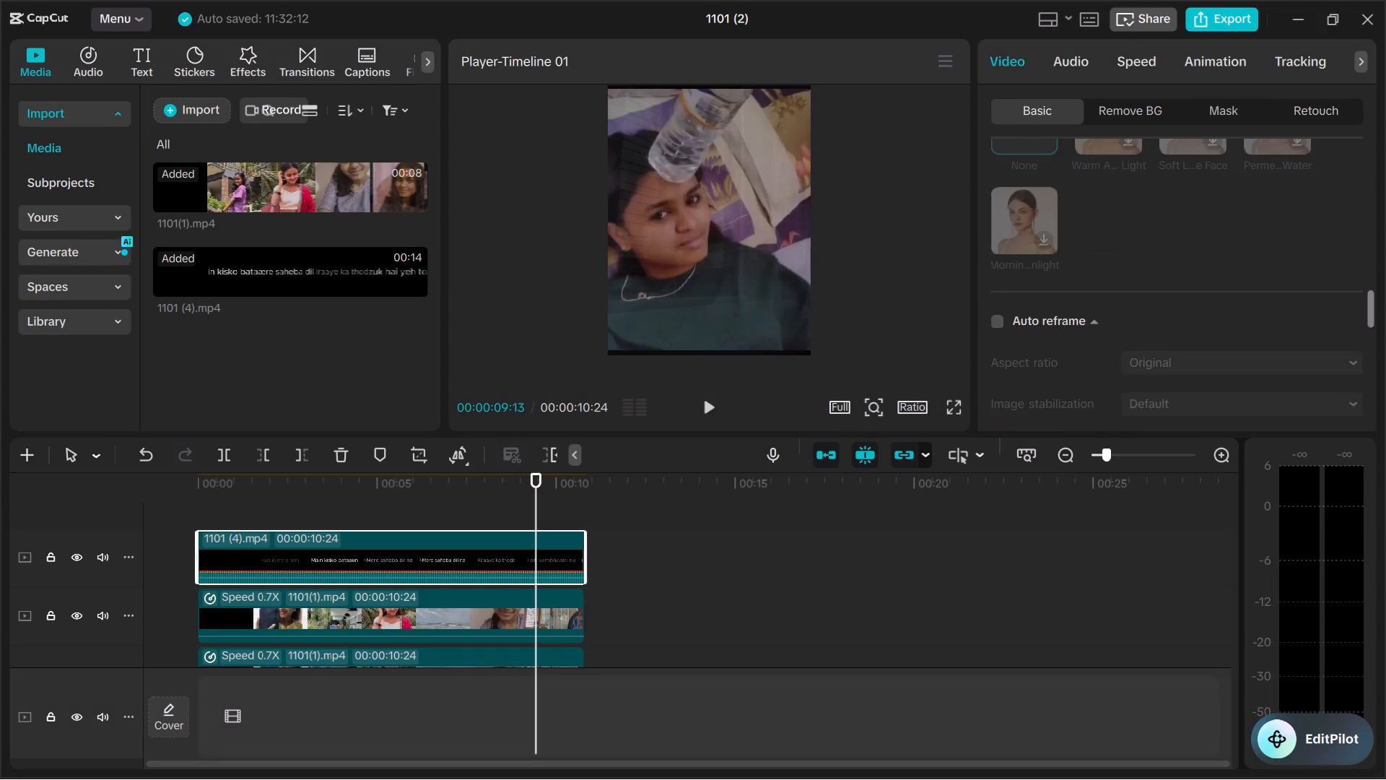
pyautogui.scroll(-9, 1080, 194)
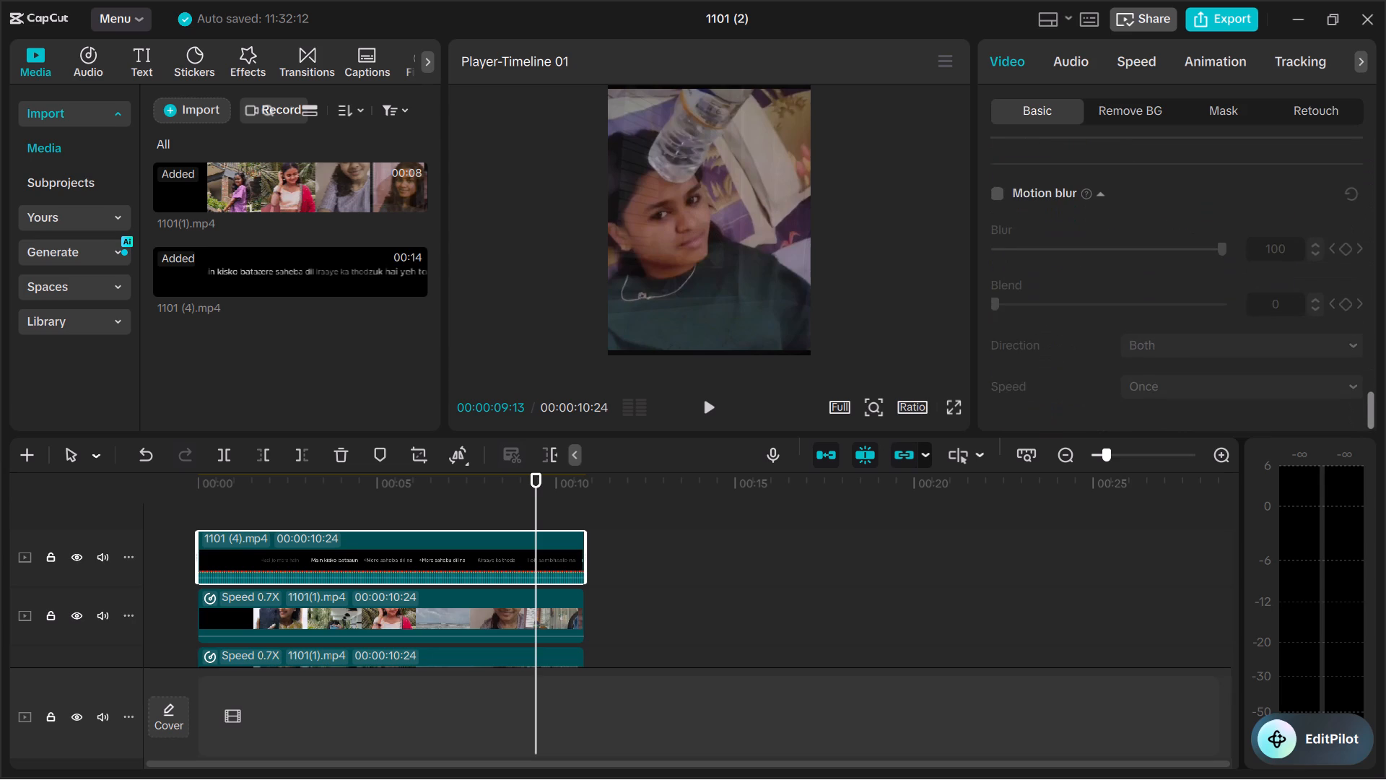
pyautogui.scroll(-3, 1080, 194)
pyautogui.scroll(12, 1080, 194)
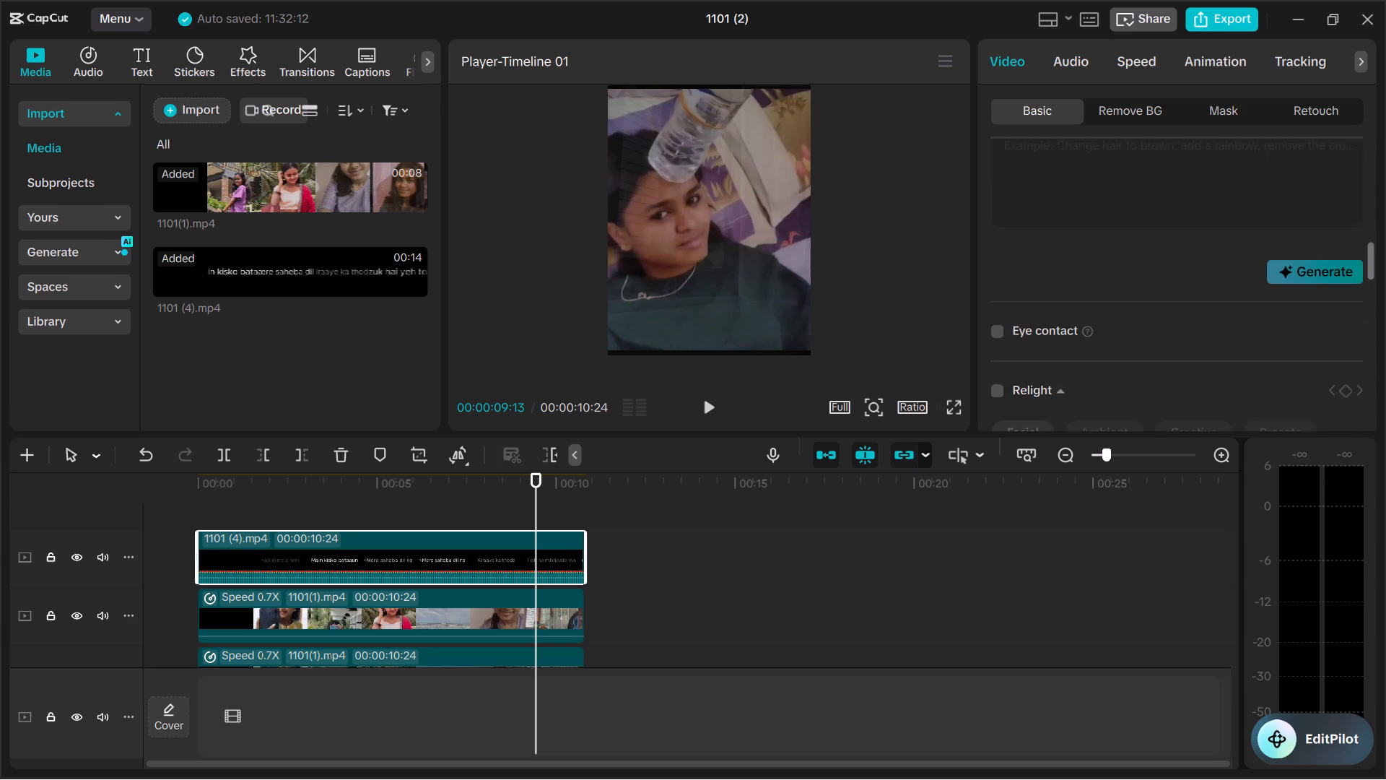
# Enlarge the preview and settings area by shrinking the timeline's height.
pyautogui.moveTo(1175, 433); pyautogui.dragTo(1161, 549)
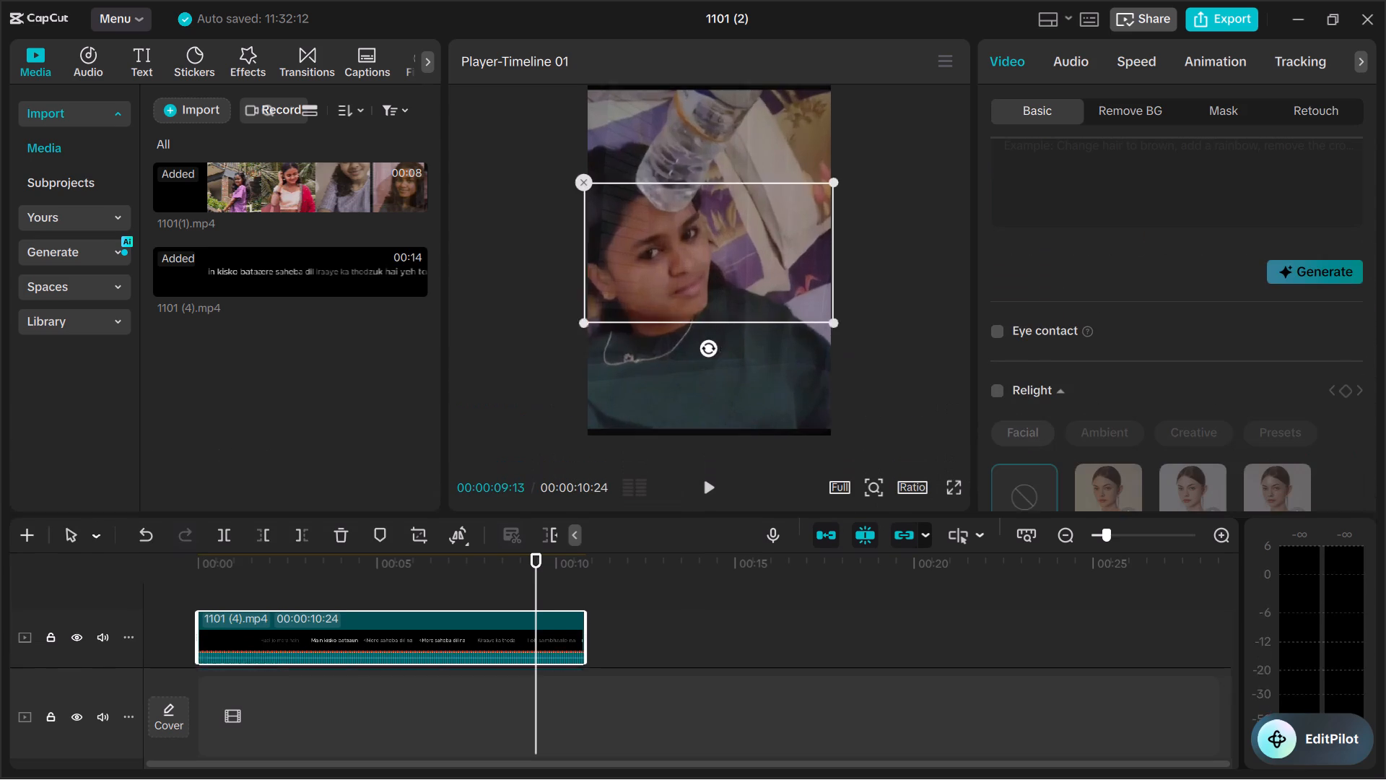
pyautogui.moveTo(1161, 549); pyautogui.dragTo(1162, 614)
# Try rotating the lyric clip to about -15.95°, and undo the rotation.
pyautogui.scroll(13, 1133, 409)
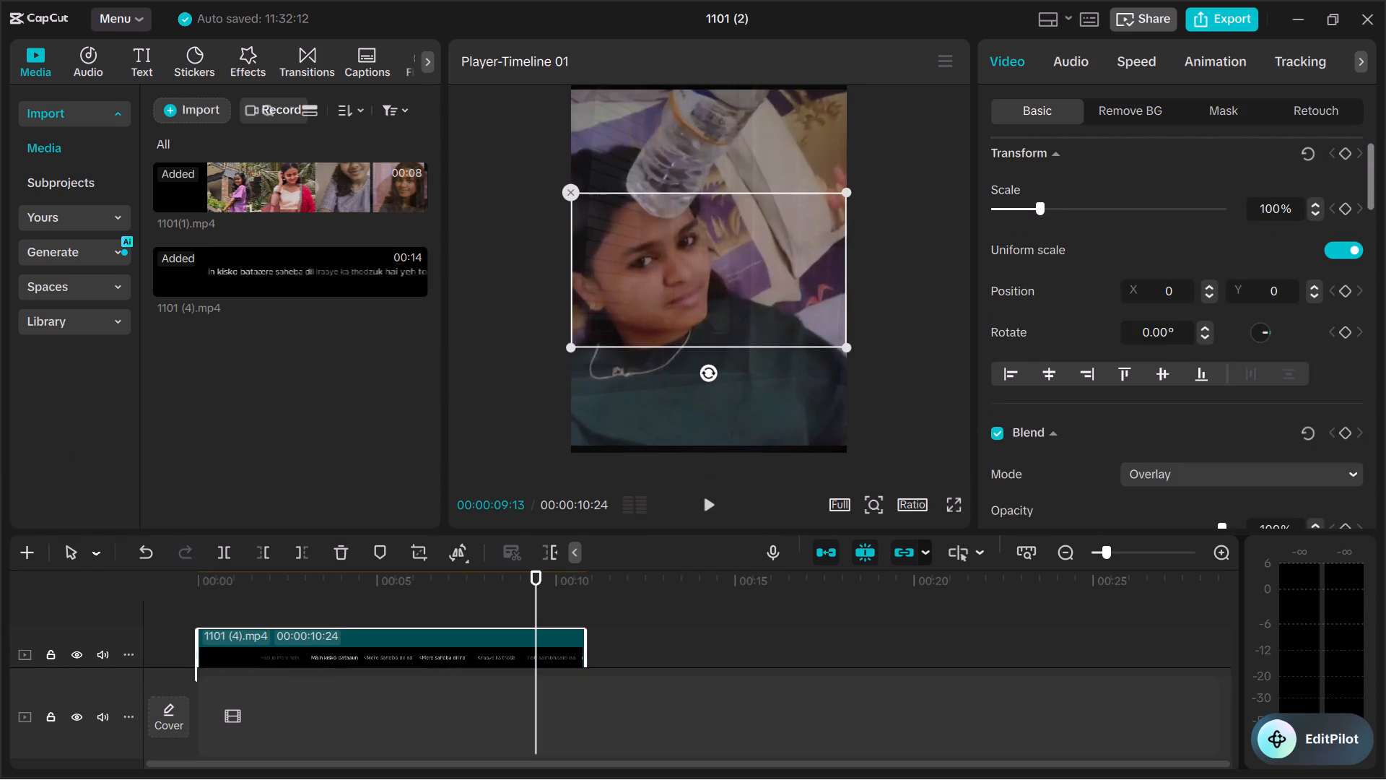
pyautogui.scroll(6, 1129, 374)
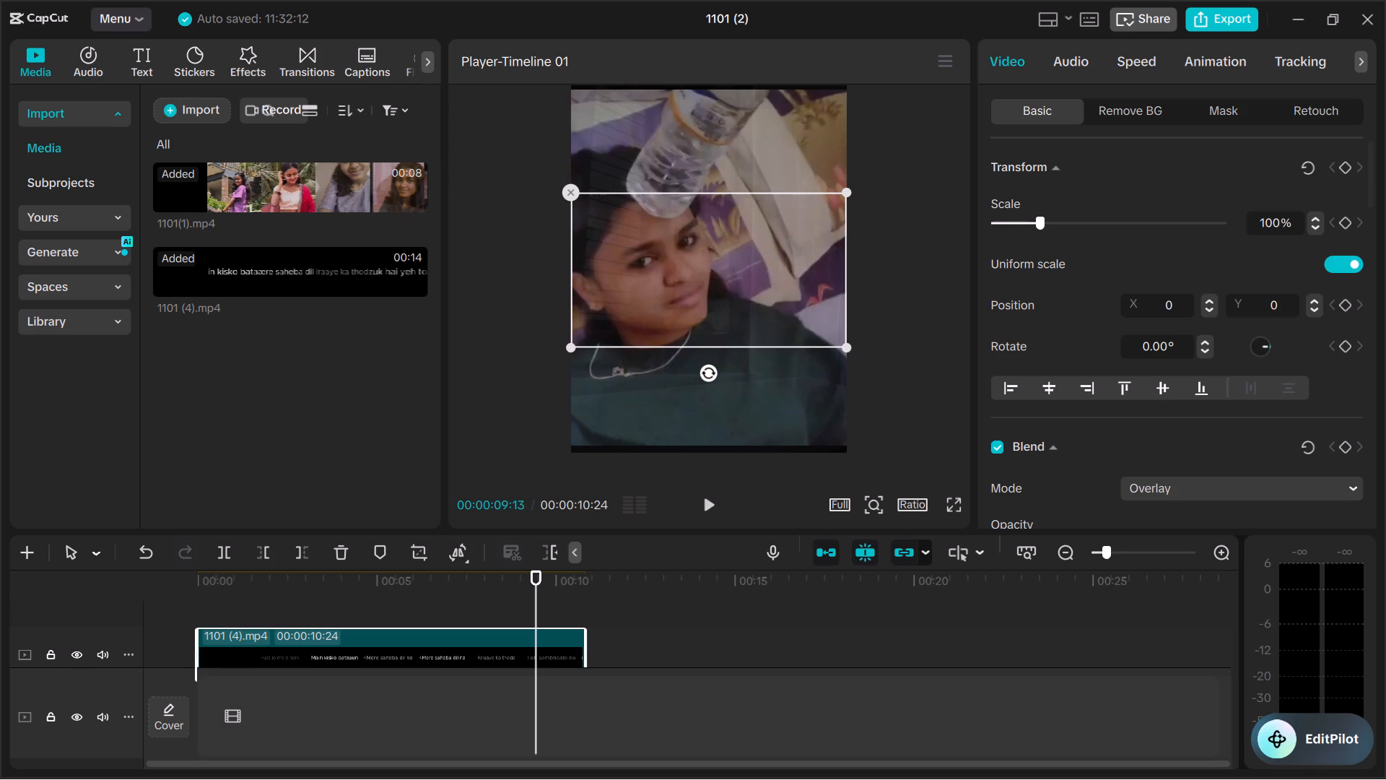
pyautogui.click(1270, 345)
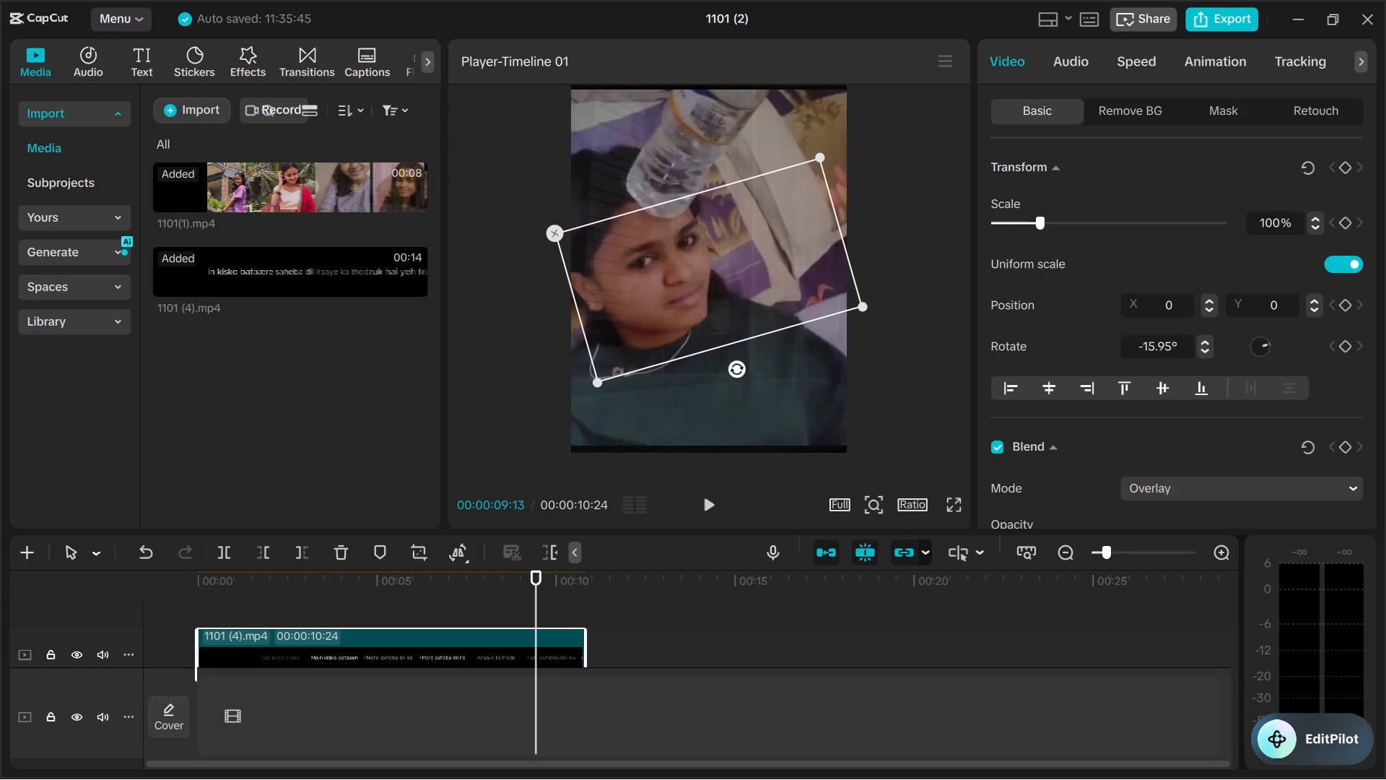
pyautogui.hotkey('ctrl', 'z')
# Examine the lyric clip's basic settings from Blend, Stabilize and AI remix through Remove flickers and AI movement to Motion blur.
pyautogui.scroll(-2, 1226, 350)
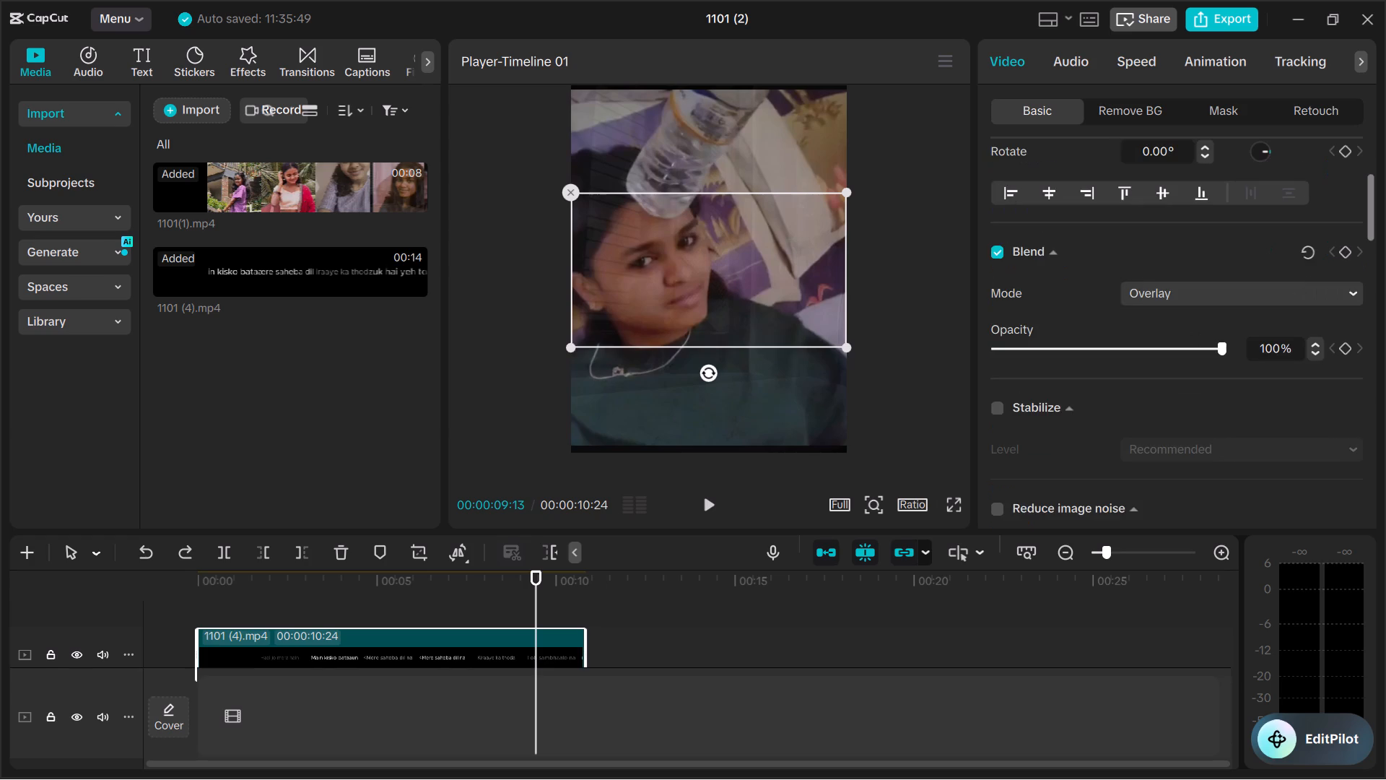
pyautogui.scroll(-2, 1226, 350)
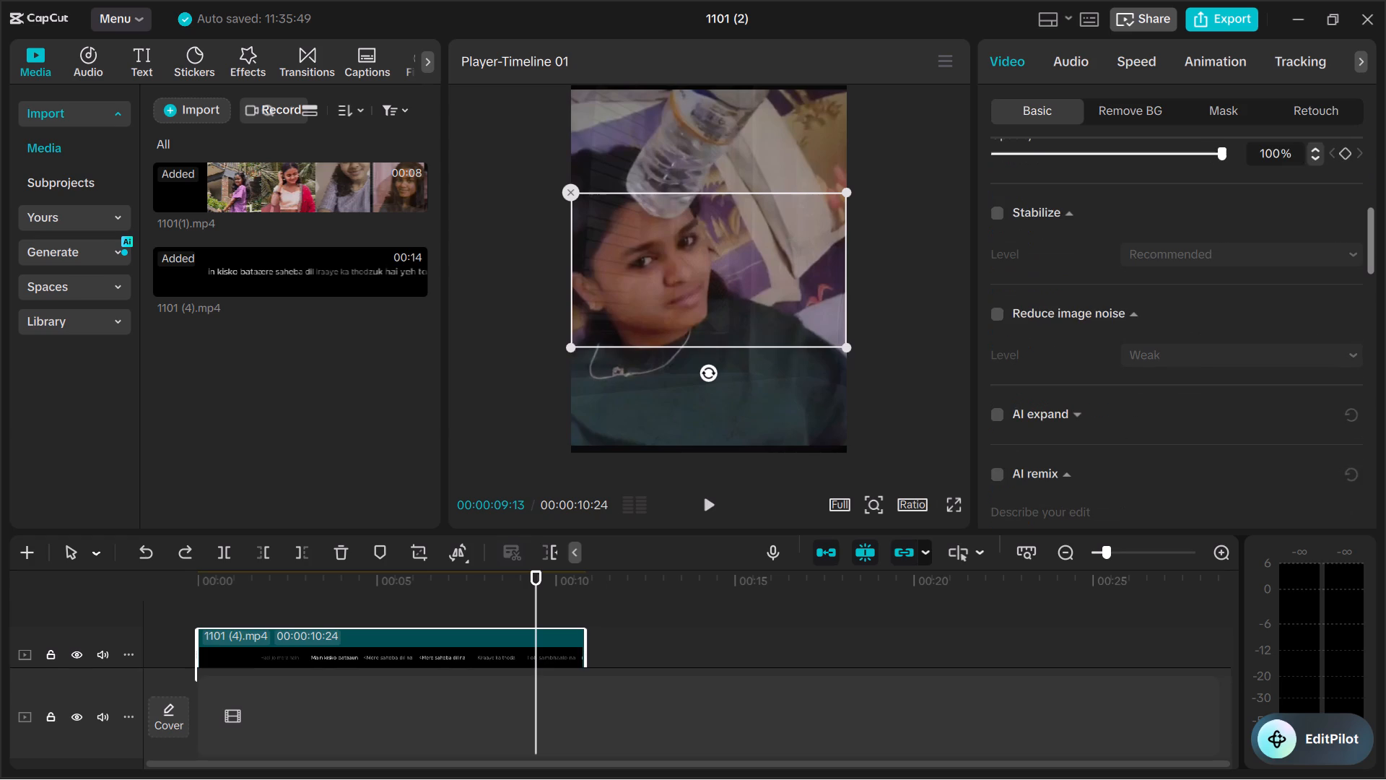
pyautogui.scroll(1, 1226, 350)
pyautogui.scroll(-2, 1226, 350)
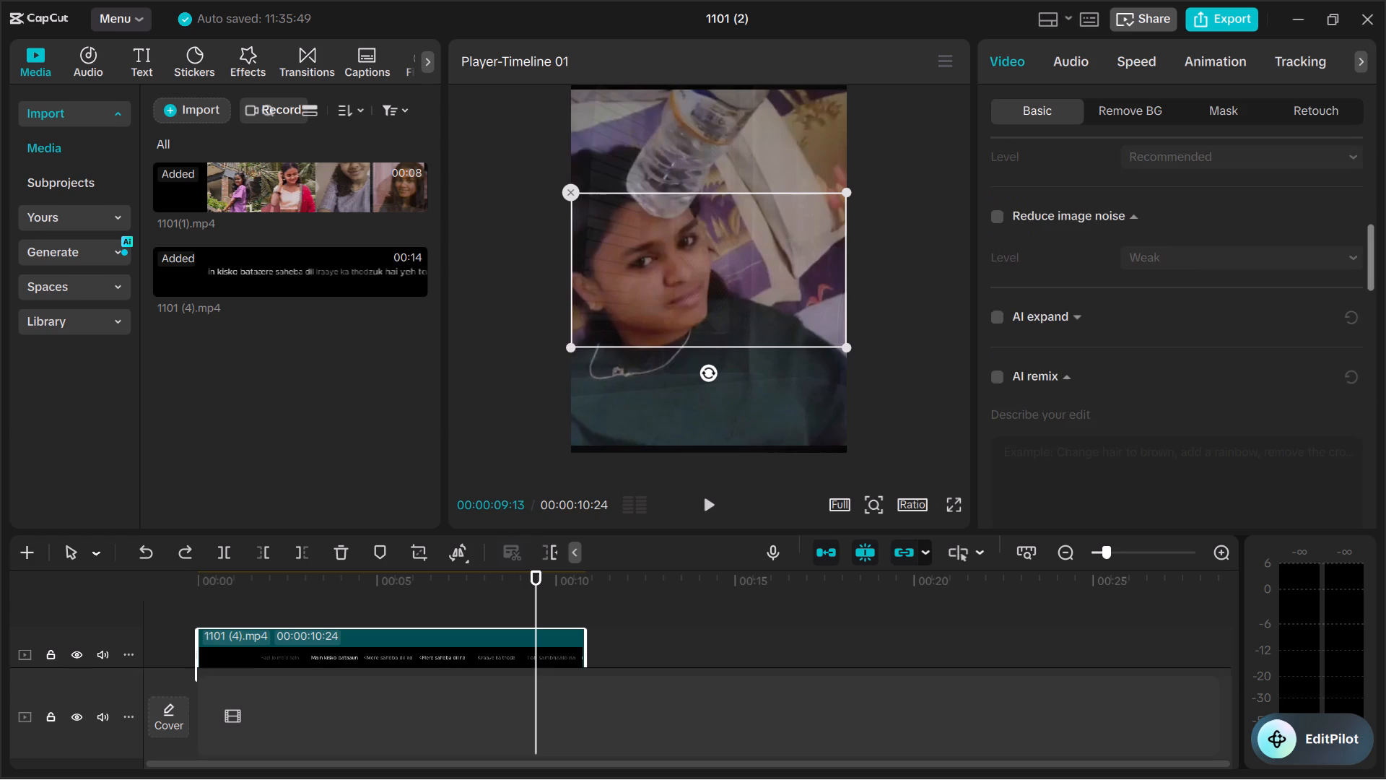
pyautogui.scroll(-2, 1209, 347)
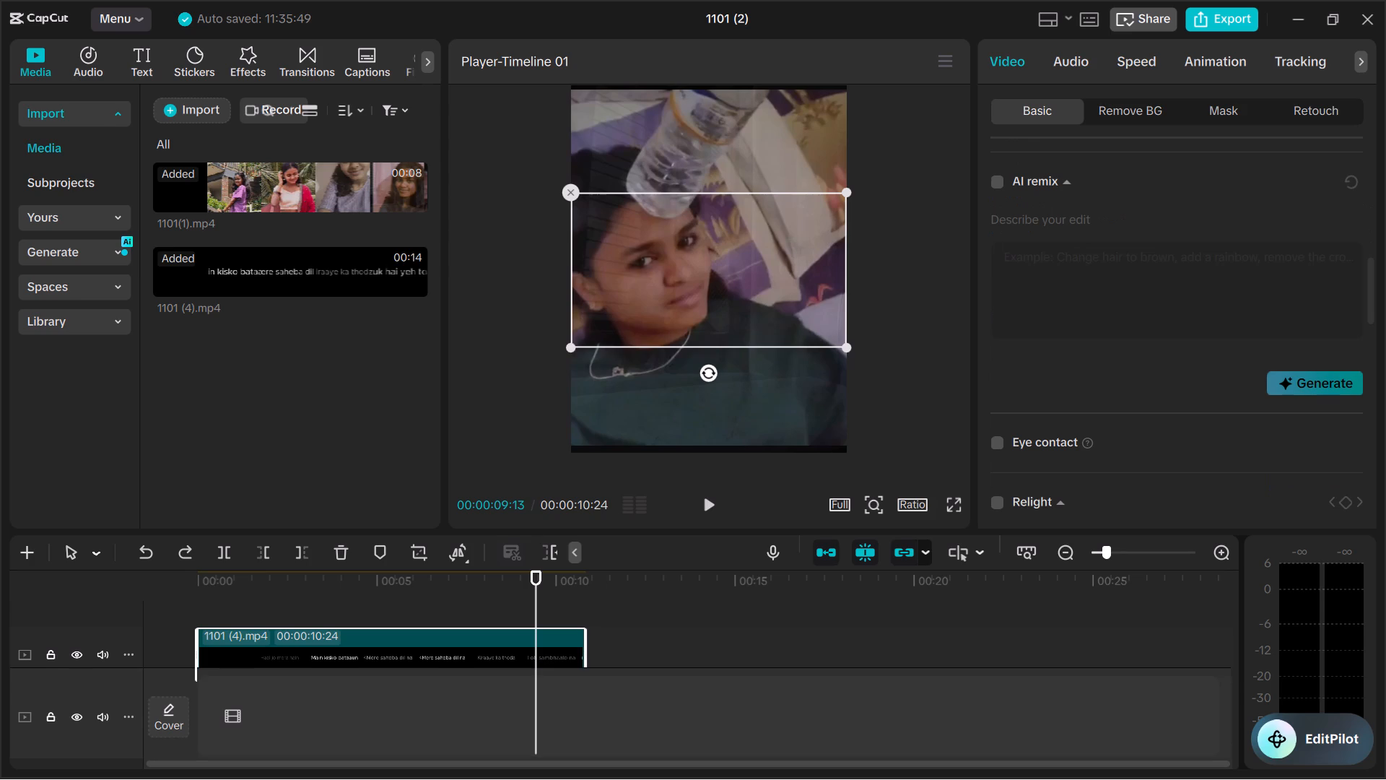
pyautogui.scroll(-2, 1209, 347)
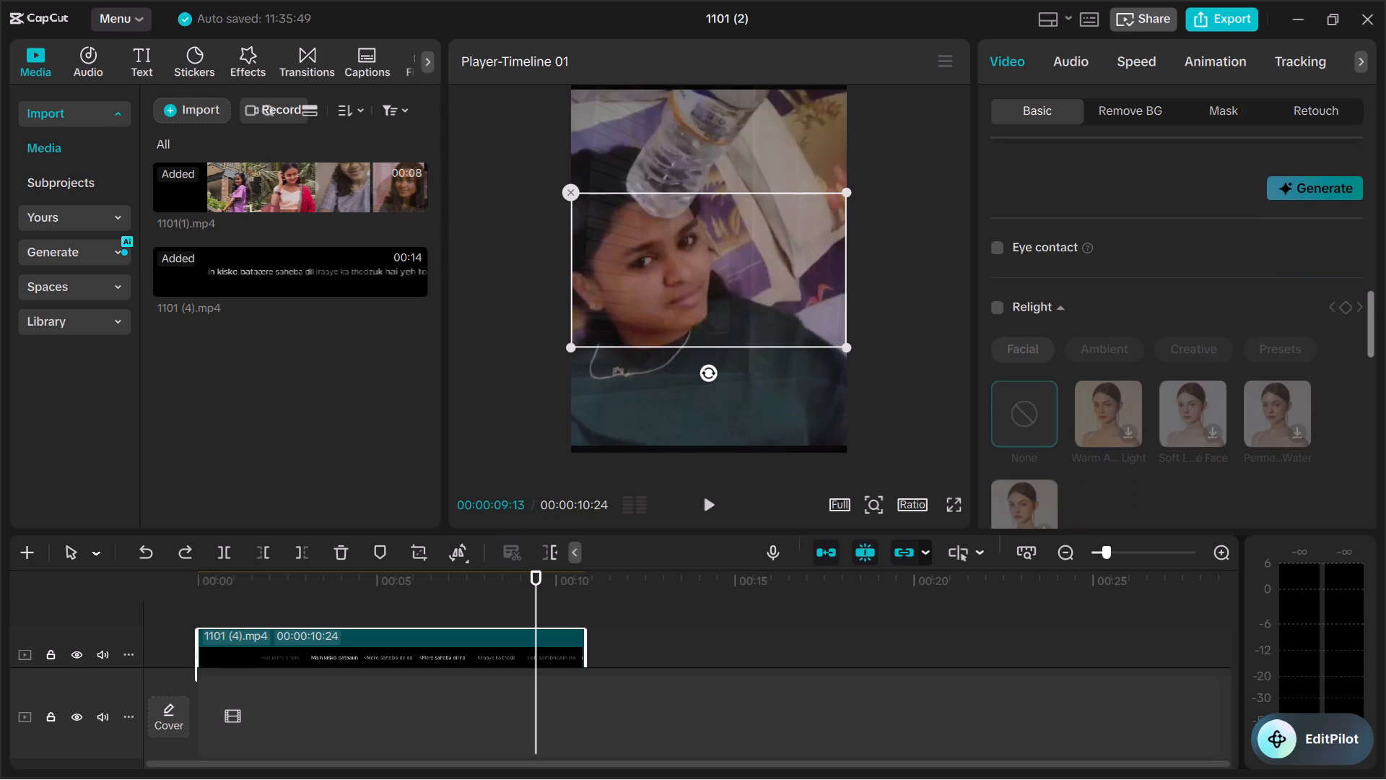
pyautogui.scroll(-5, 1209, 347)
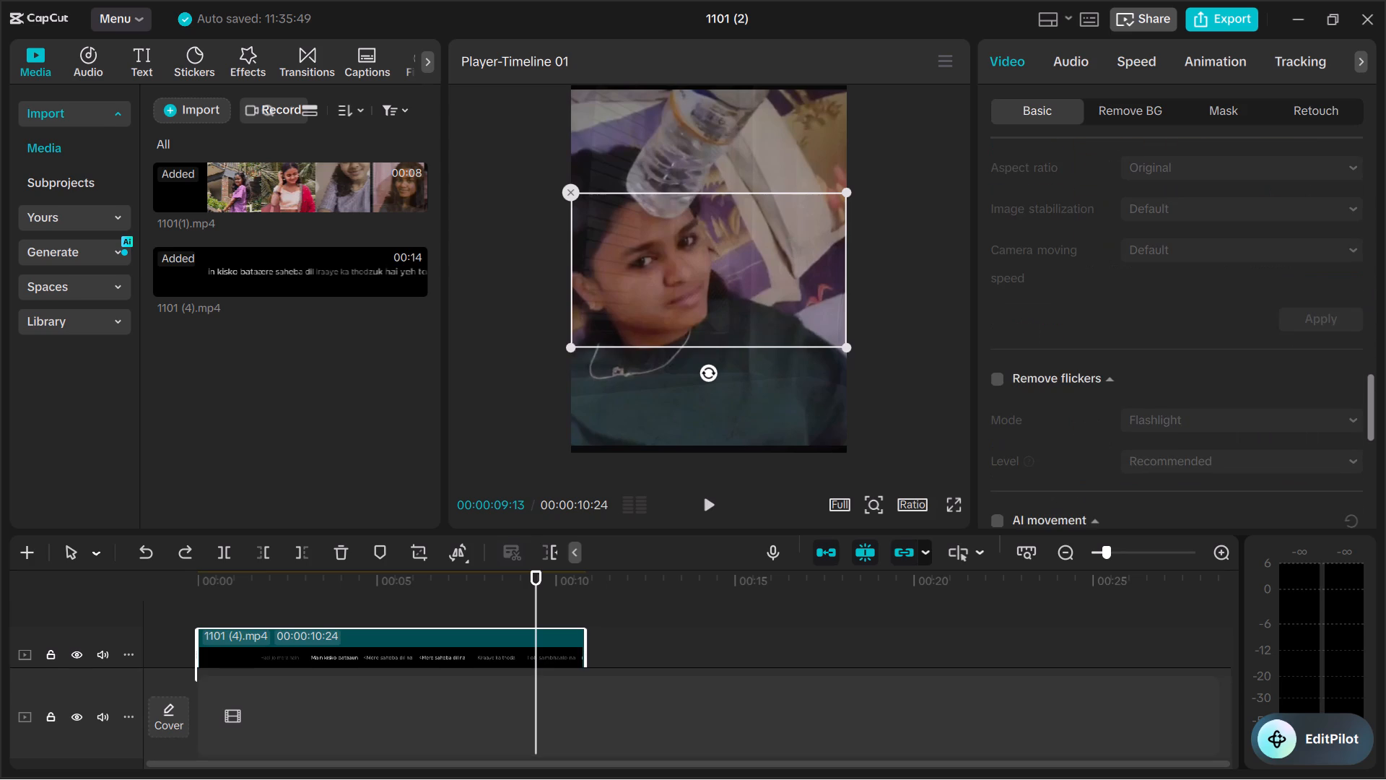
pyautogui.rightClick(1209, 347)
pyautogui.scroll(-3, 1209, 347)
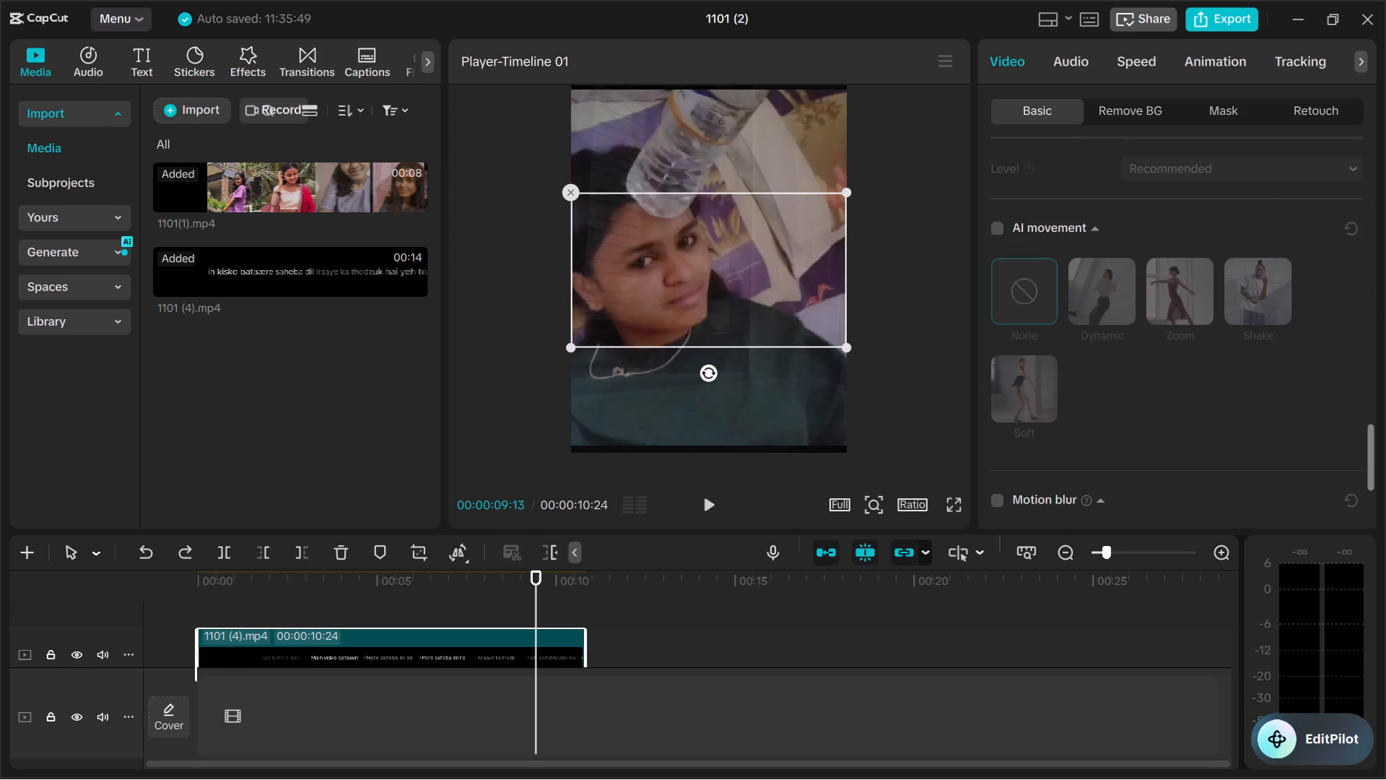
pyautogui.scroll(-3, 1252, 306)
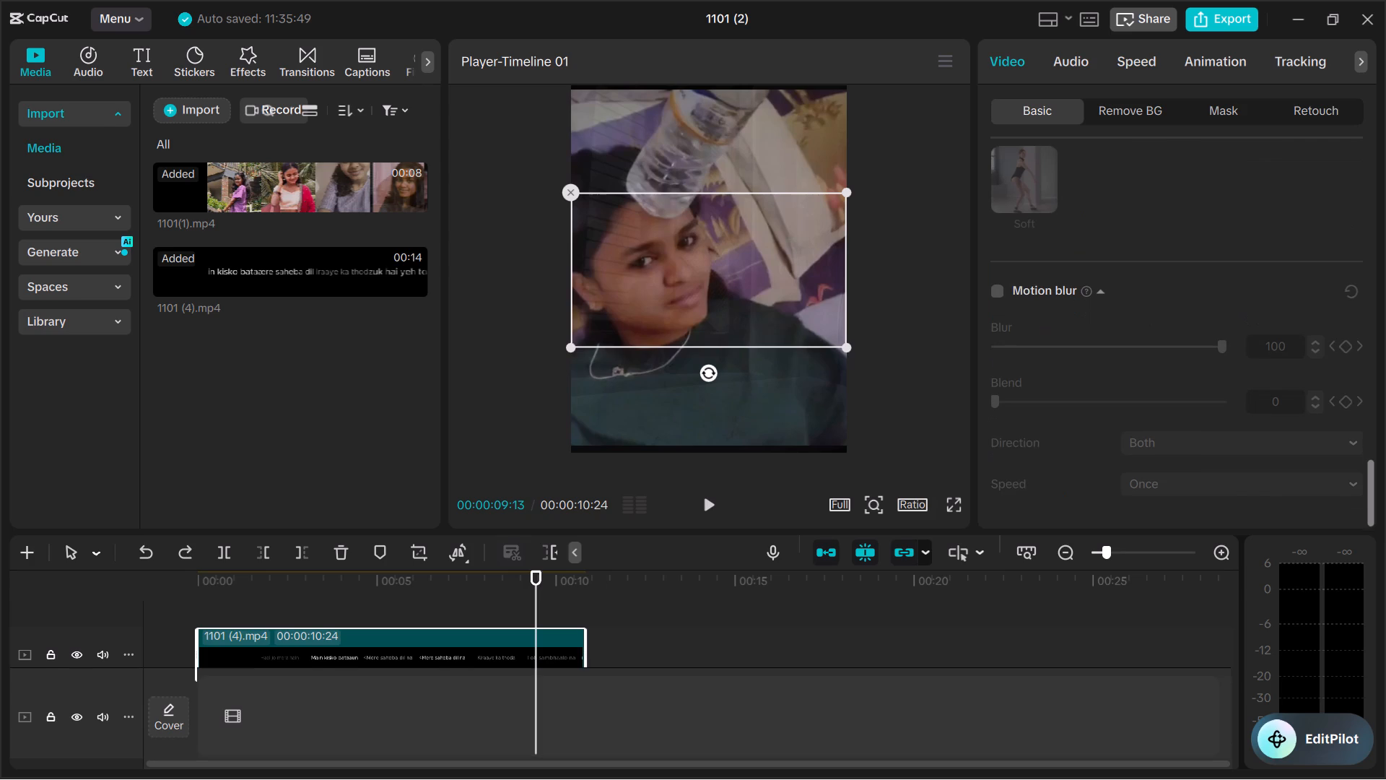
pyautogui.scroll(-3, 1252, 306)
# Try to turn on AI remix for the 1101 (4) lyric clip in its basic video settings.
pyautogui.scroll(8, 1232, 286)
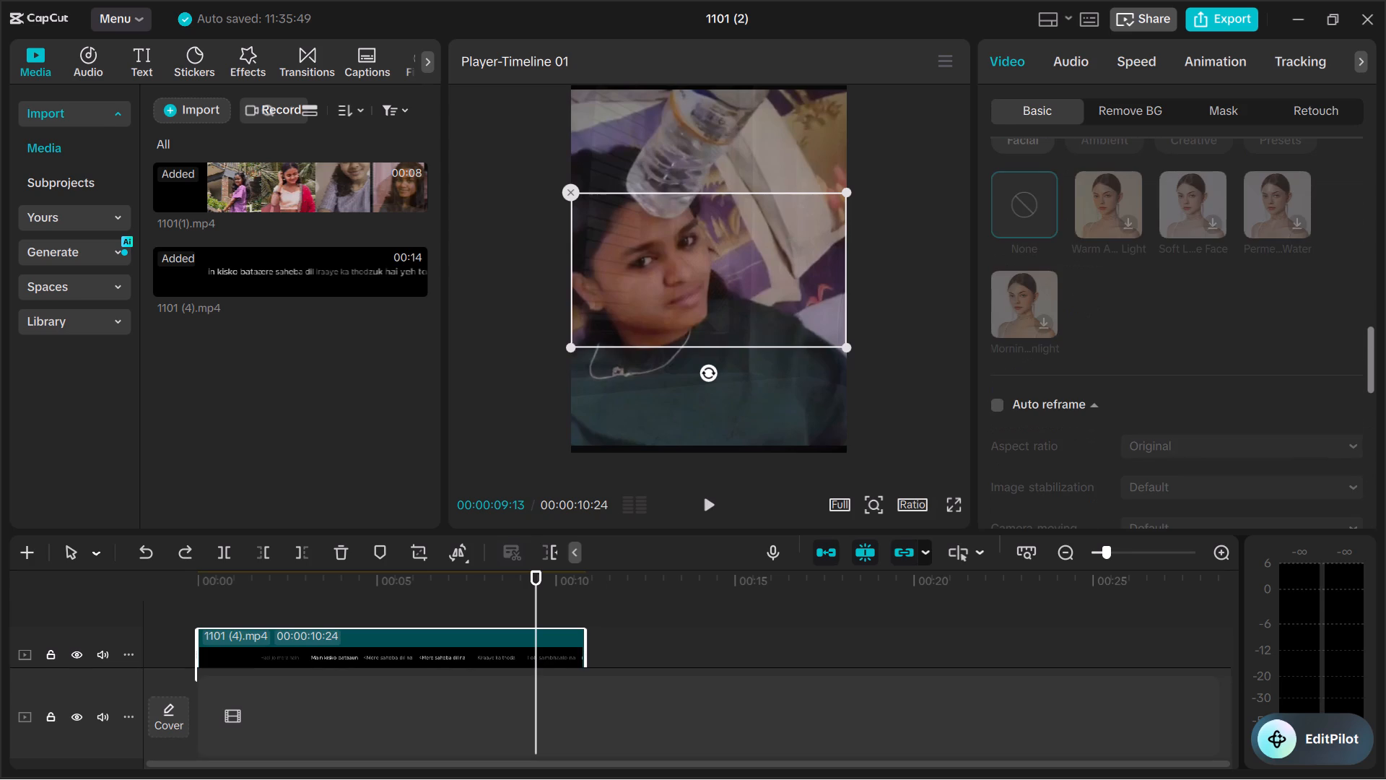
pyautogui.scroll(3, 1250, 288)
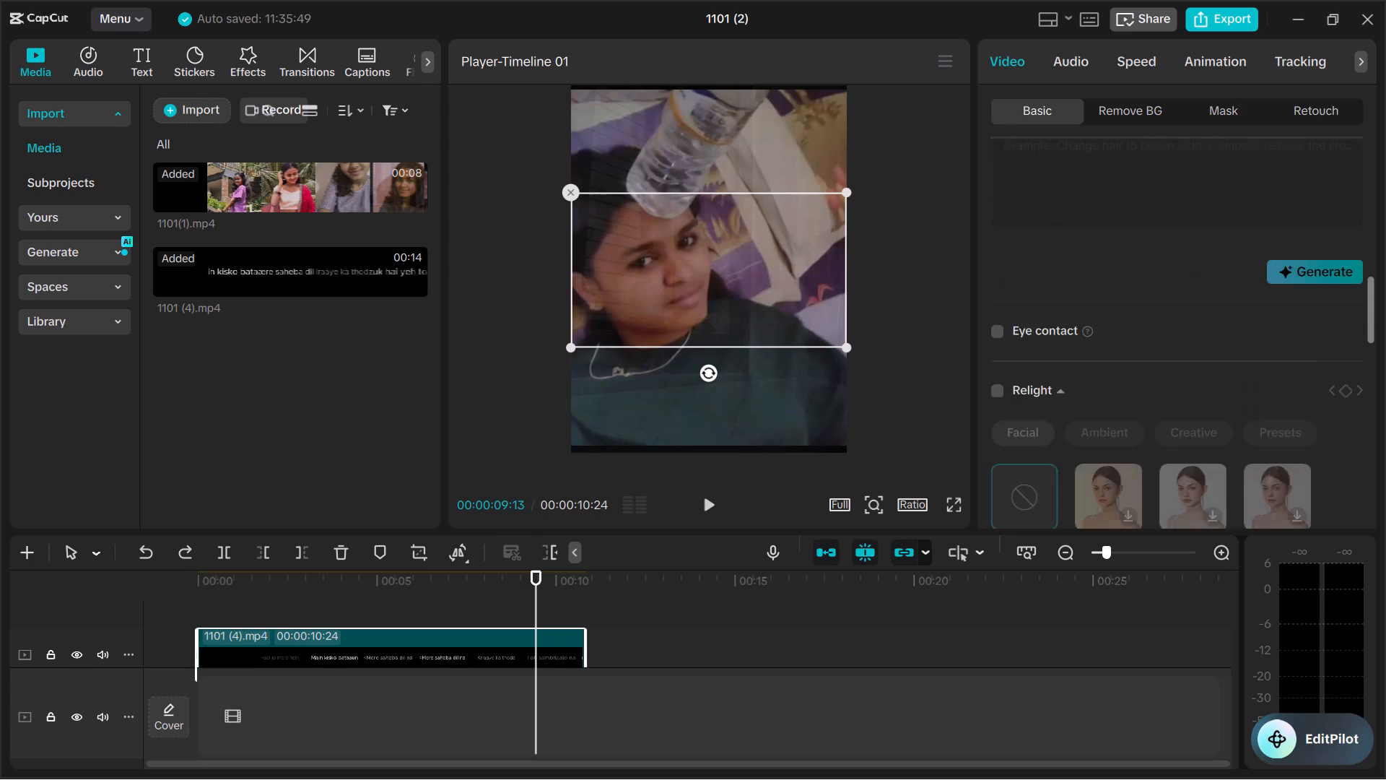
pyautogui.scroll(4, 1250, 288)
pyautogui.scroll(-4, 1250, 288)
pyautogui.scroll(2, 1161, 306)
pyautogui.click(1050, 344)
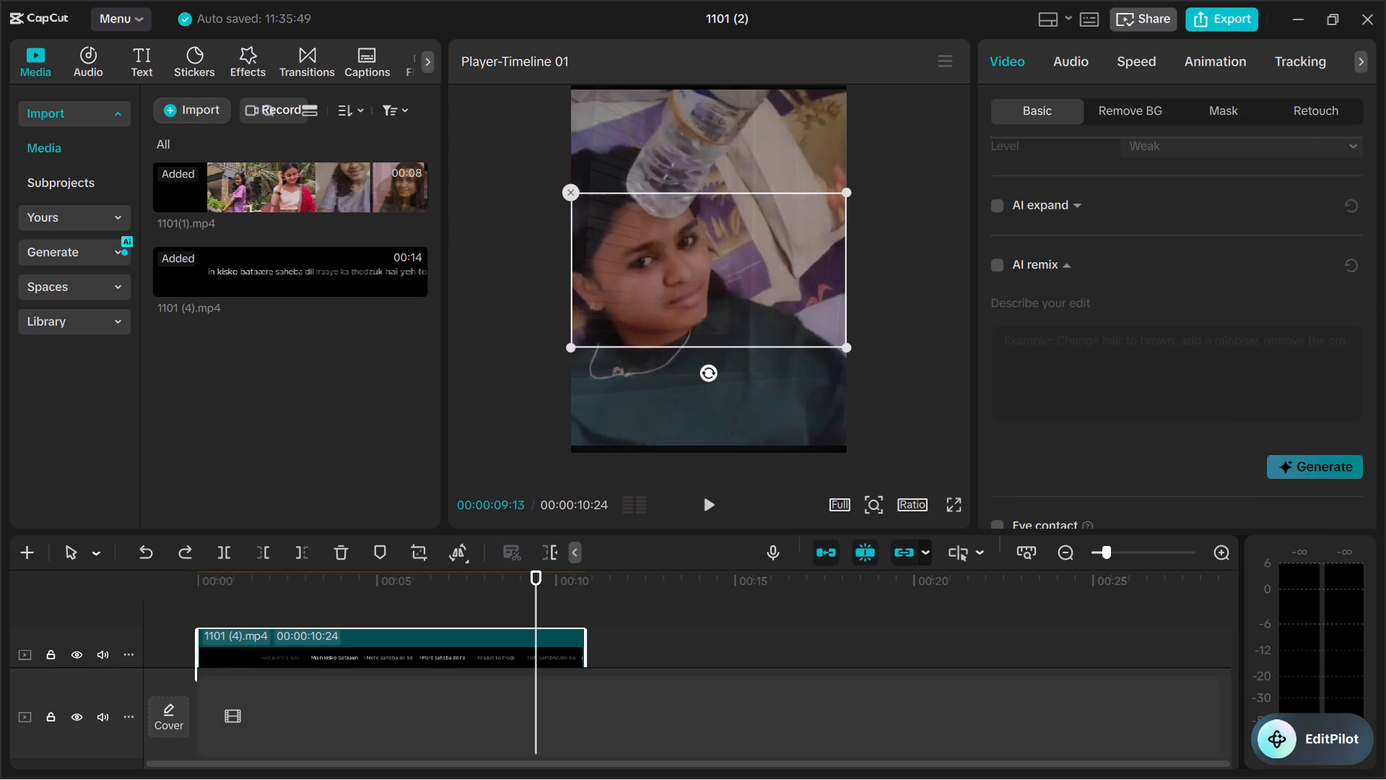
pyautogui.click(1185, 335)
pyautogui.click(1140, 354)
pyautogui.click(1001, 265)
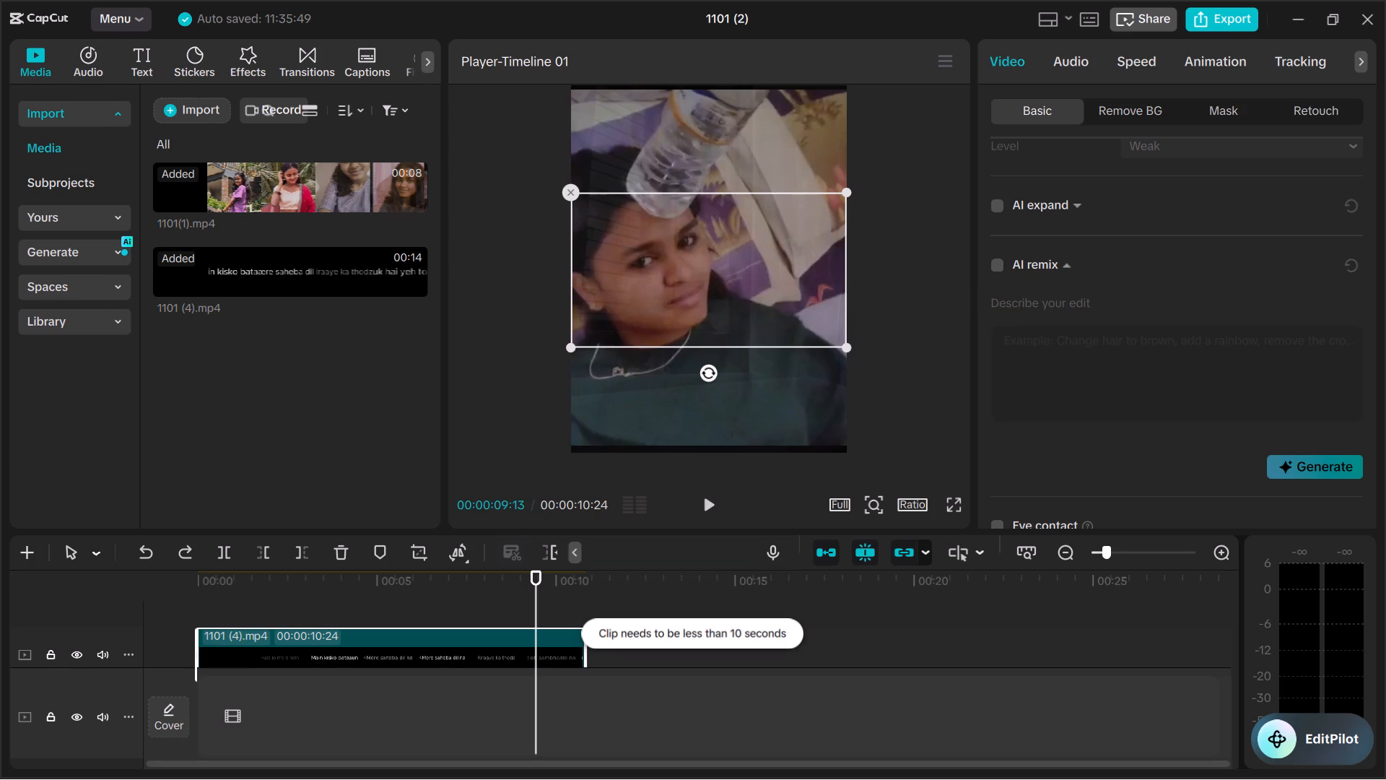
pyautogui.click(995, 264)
# Return the playhead to the start of the timeline and go back to the lyric clip's Transform settings.
pyautogui.scroll(-3, 934, 608)
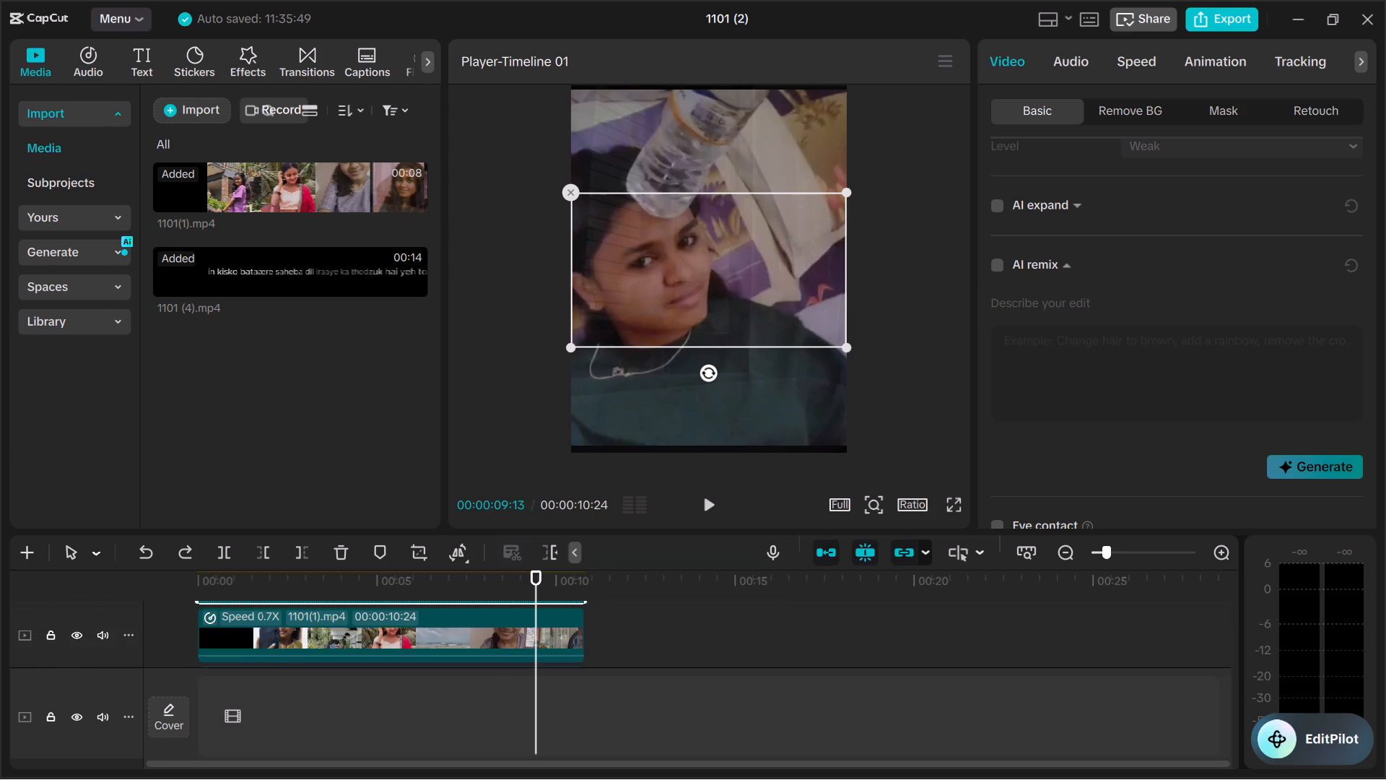
pyautogui.scroll(4, 934, 608)
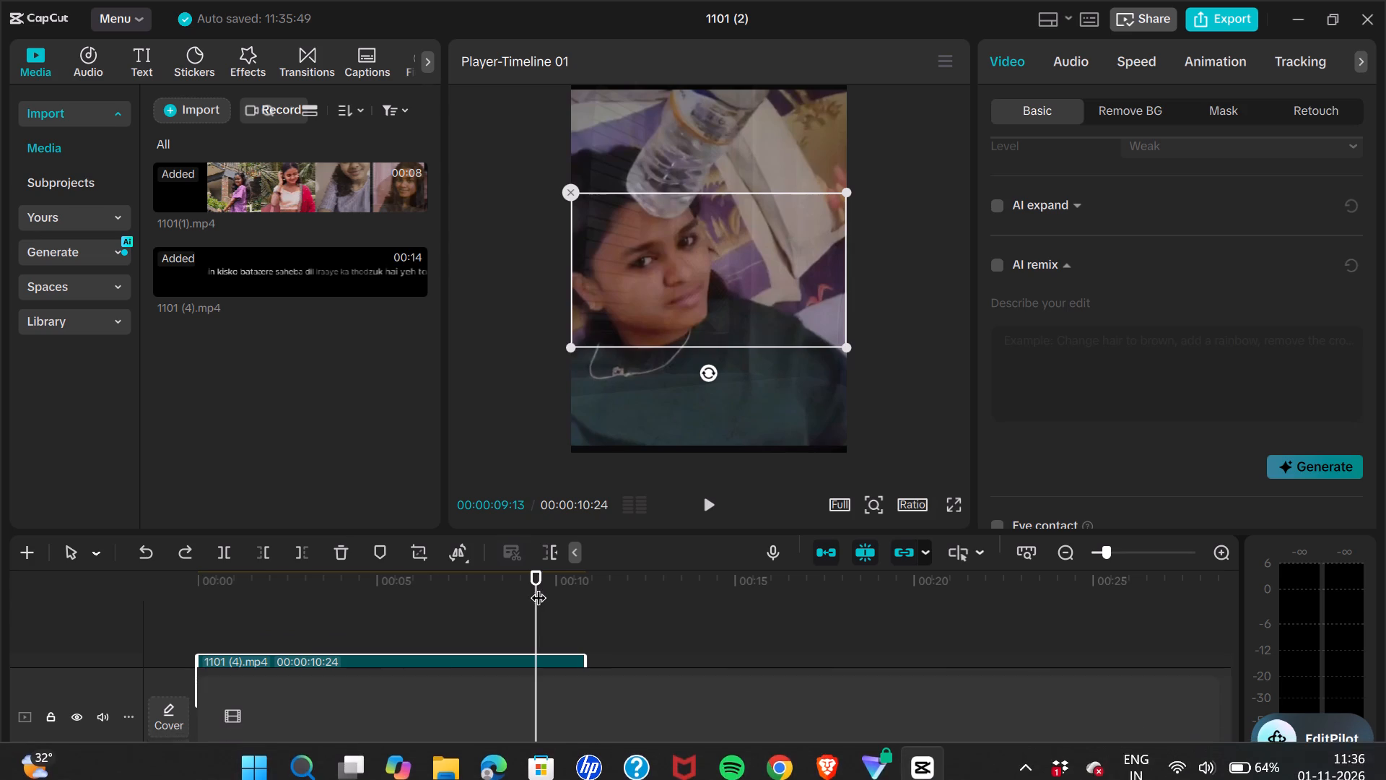
pyautogui.moveTo(535, 610); pyautogui.dragTo(75, 621)
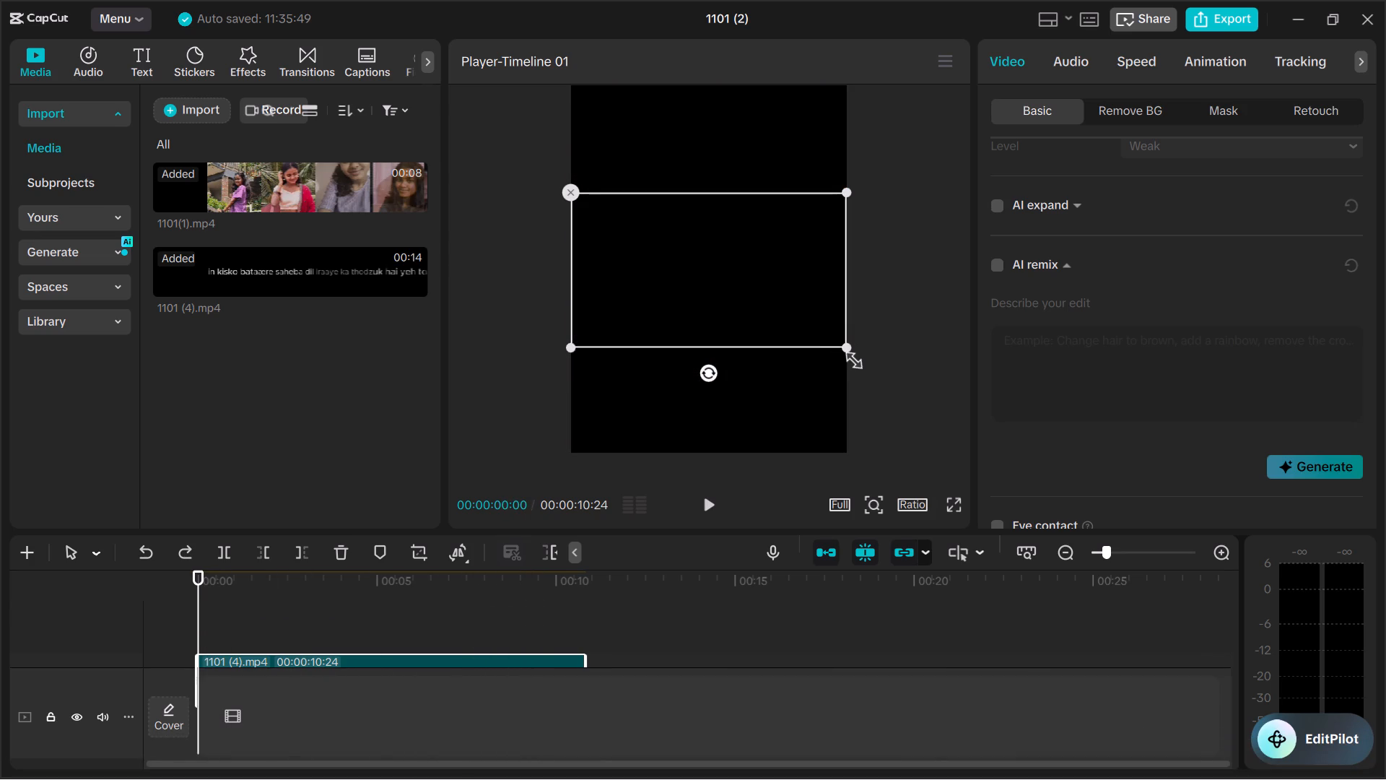
pyautogui.scroll(9, 1063, 292)
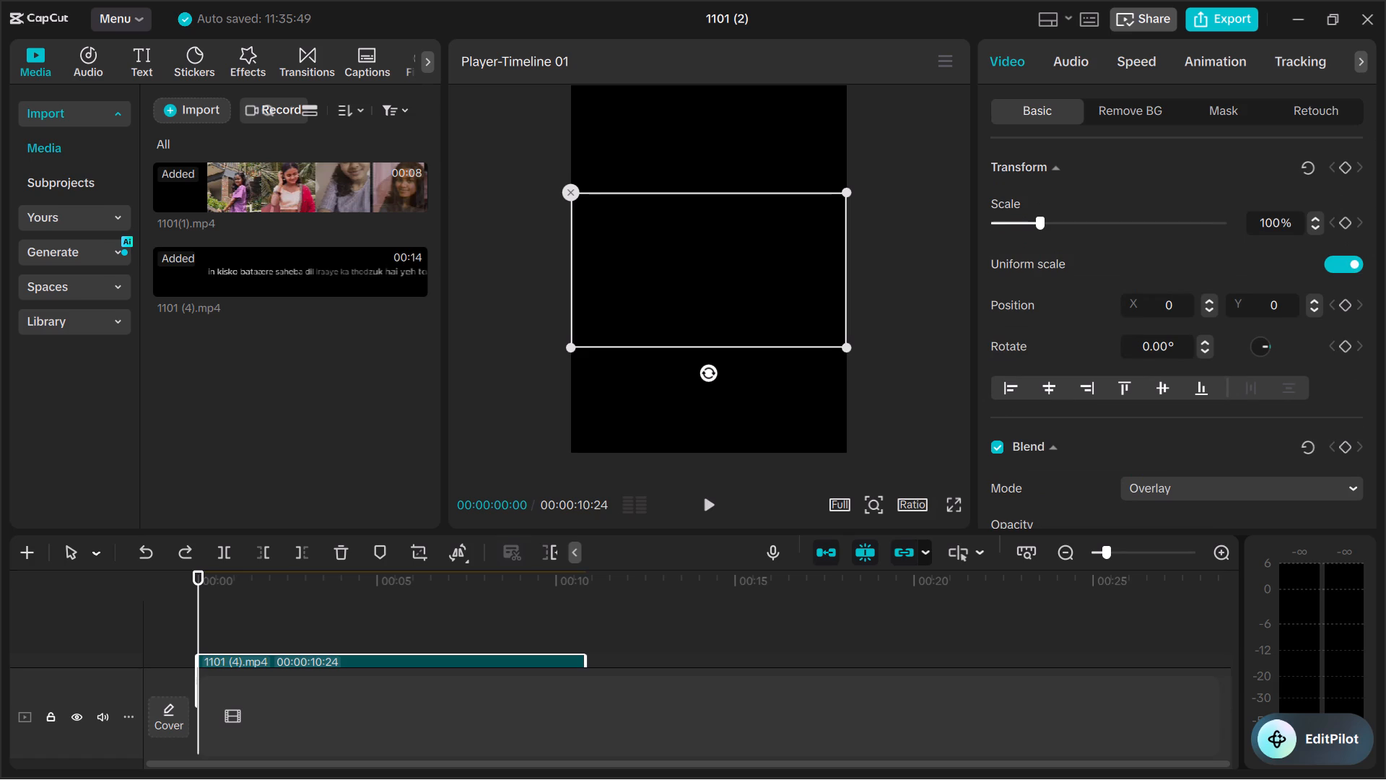
# Minimise CapCut and begin choosing files to send to the linked phone V2510.
pyautogui.click(1304, 32)
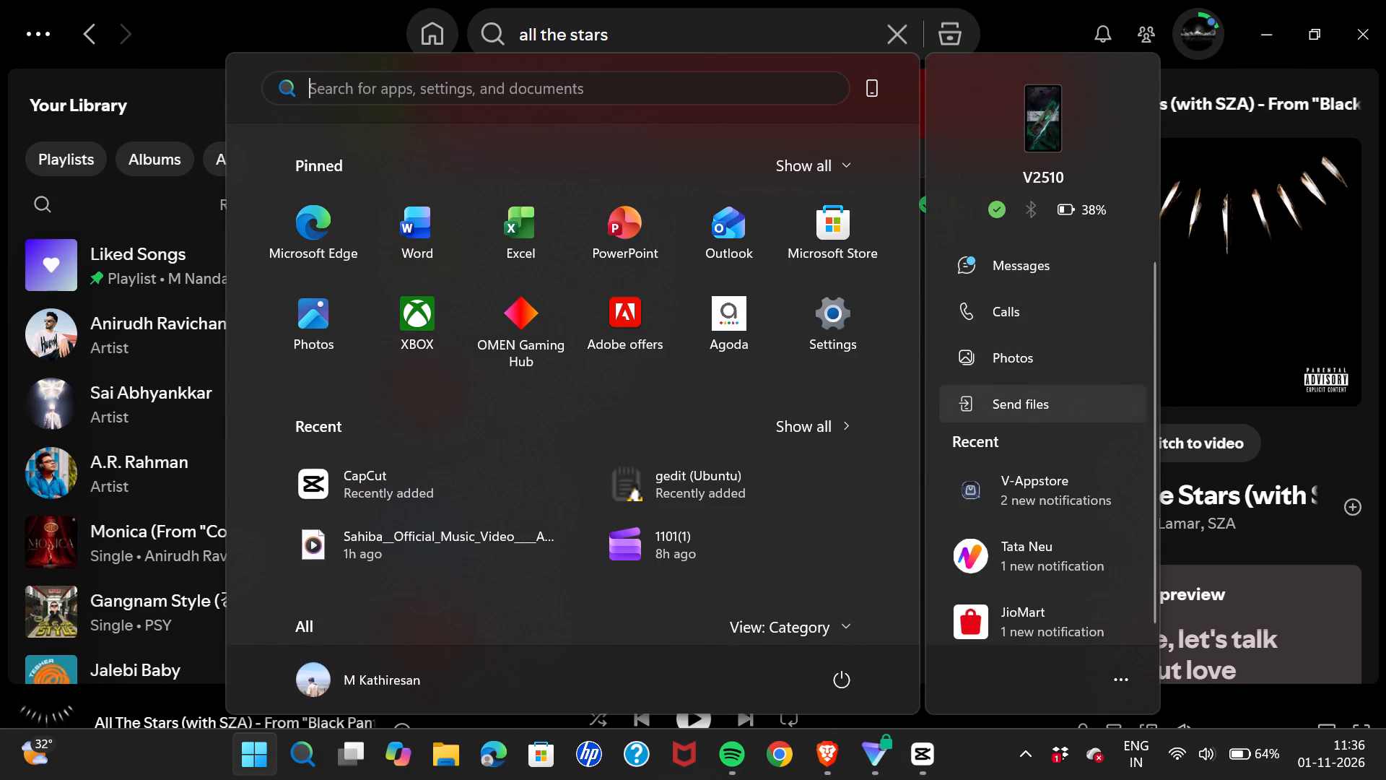
pyautogui.click(1026, 393)
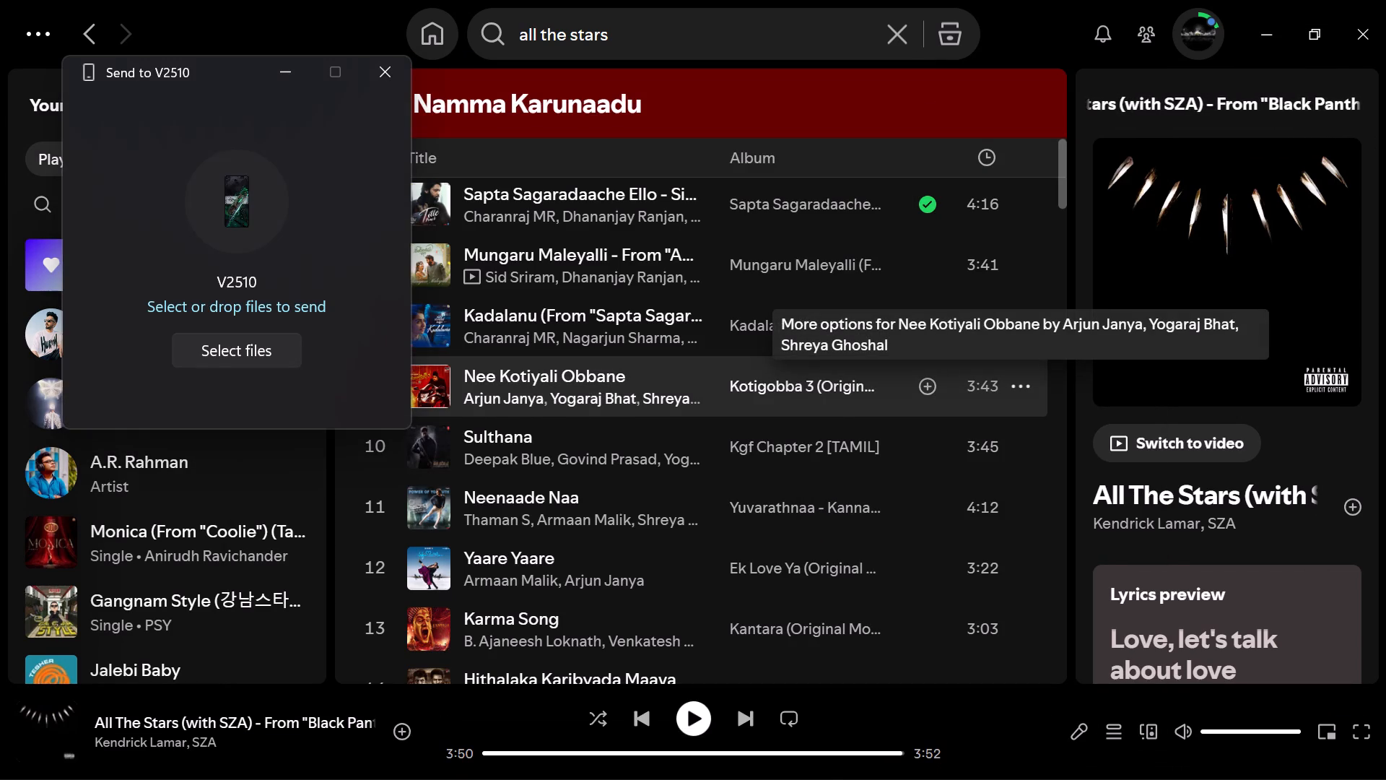
pyautogui.click(206, 350)
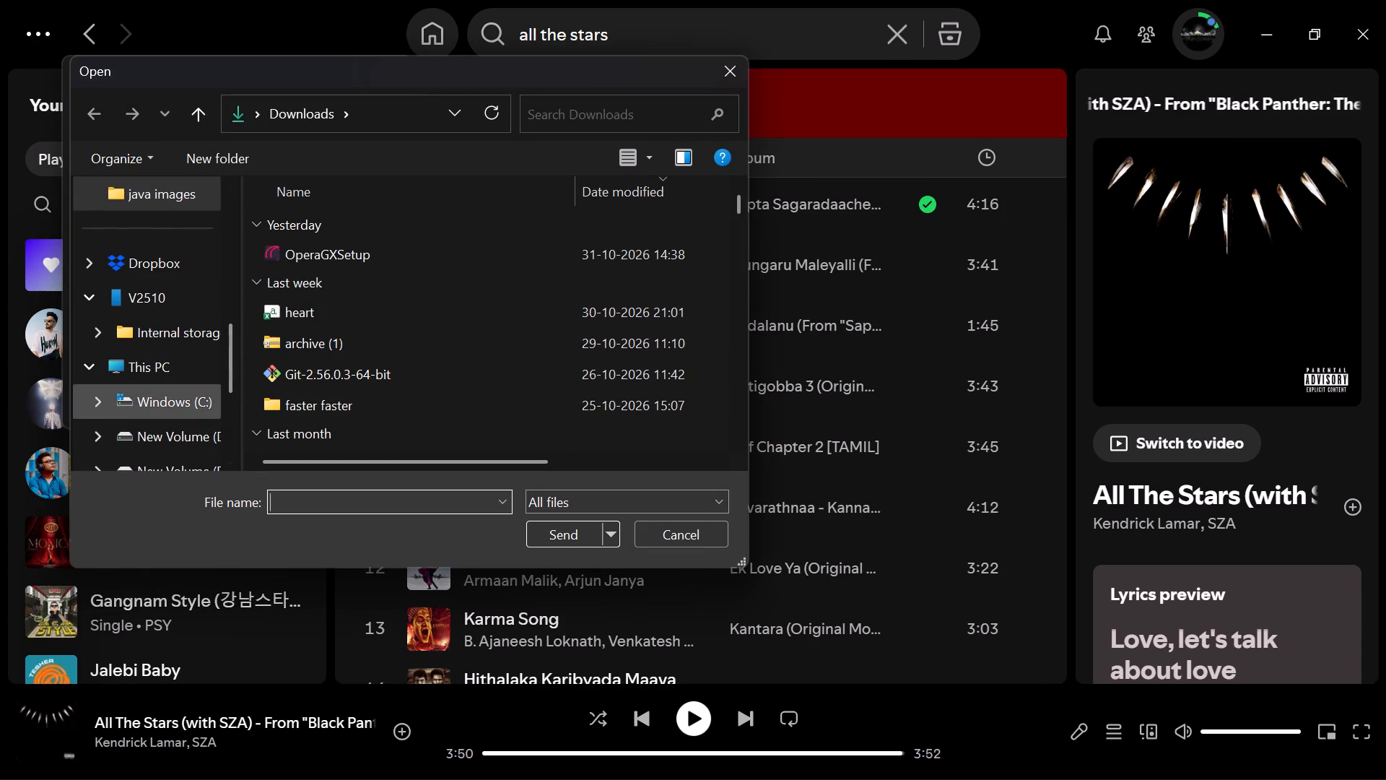
# Browse New Volume (E:) to the java images folder inside the project folder under projects.g.
pyautogui.scroll(-6, 196, 396)
pyautogui.scroll(1, 186, 393)
pyautogui.scroll(-5, 204, 363)
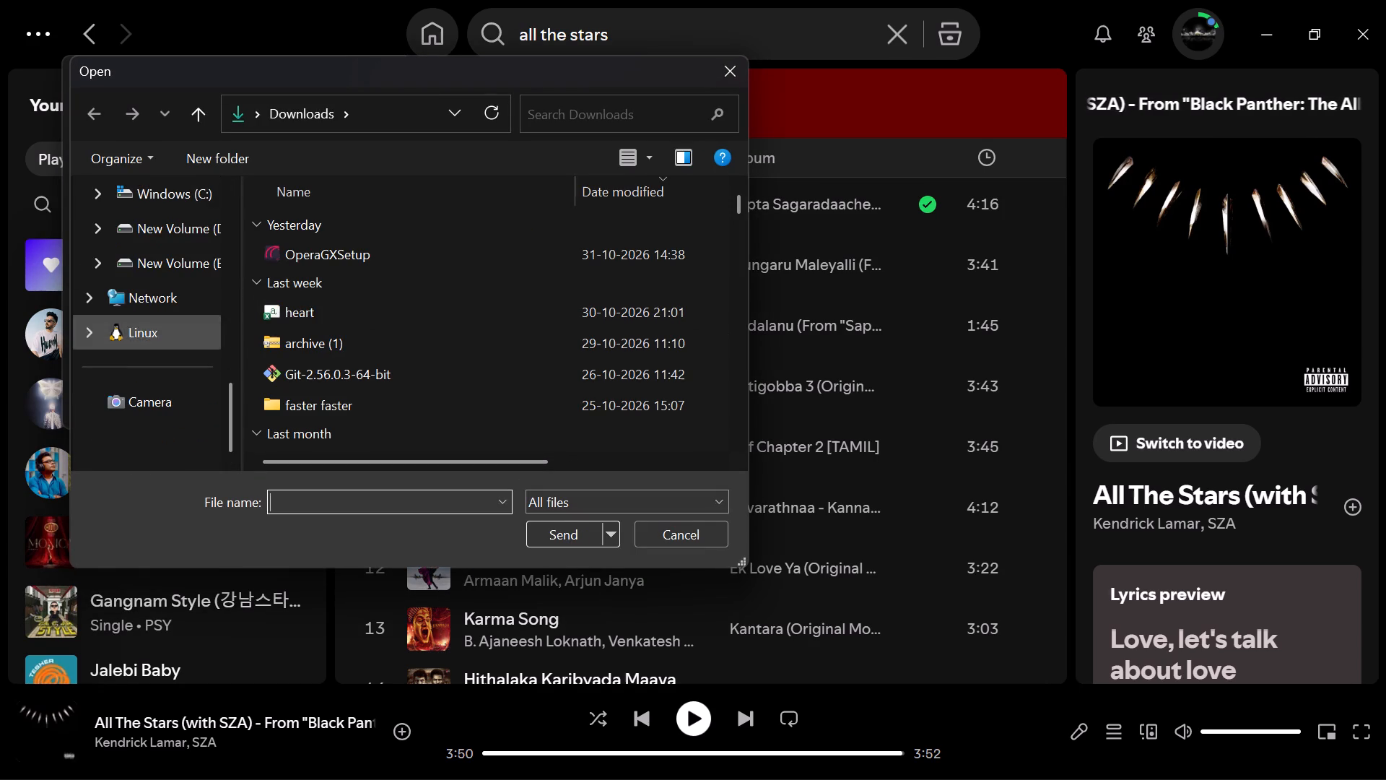
pyautogui.click(193, 274)
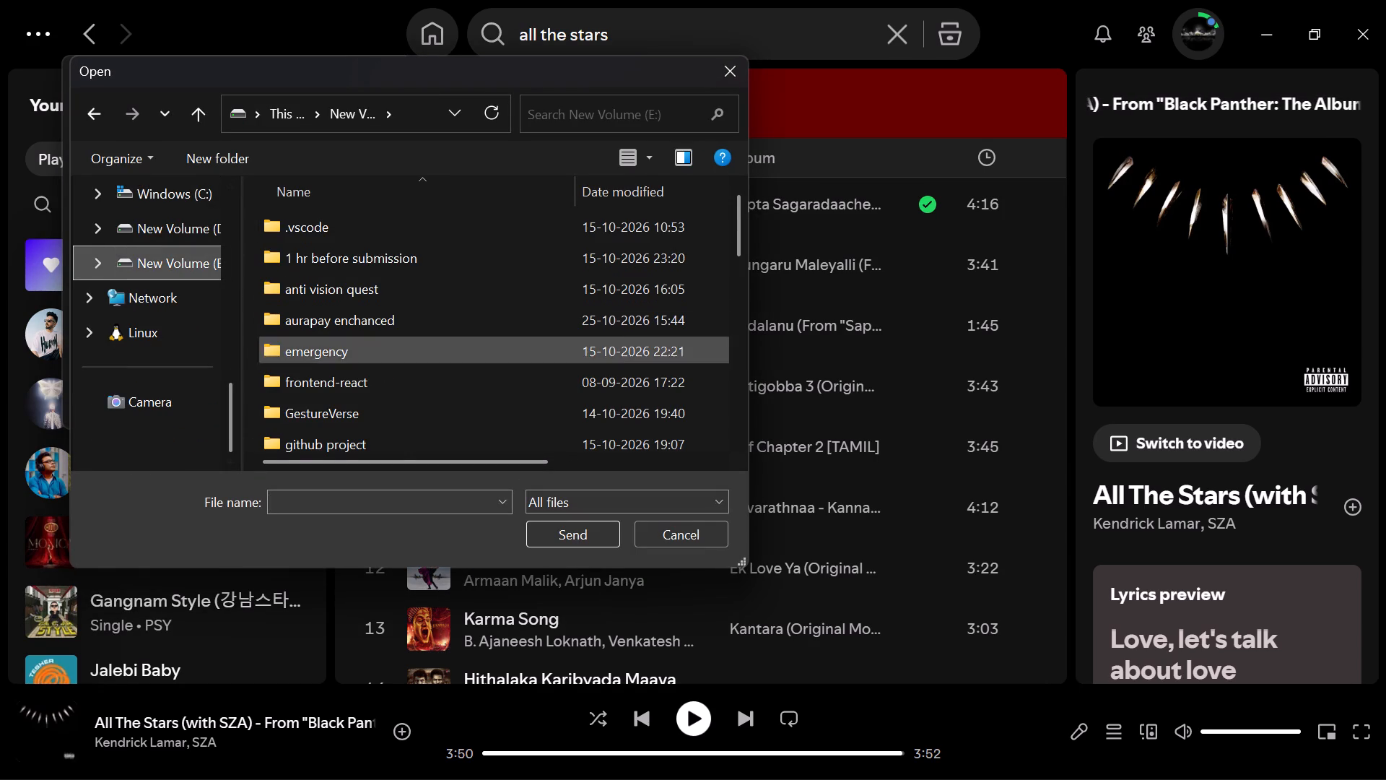
pyautogui.scroll(-10, 443, 334)
pyautogui.scroll(1, 430, 329)
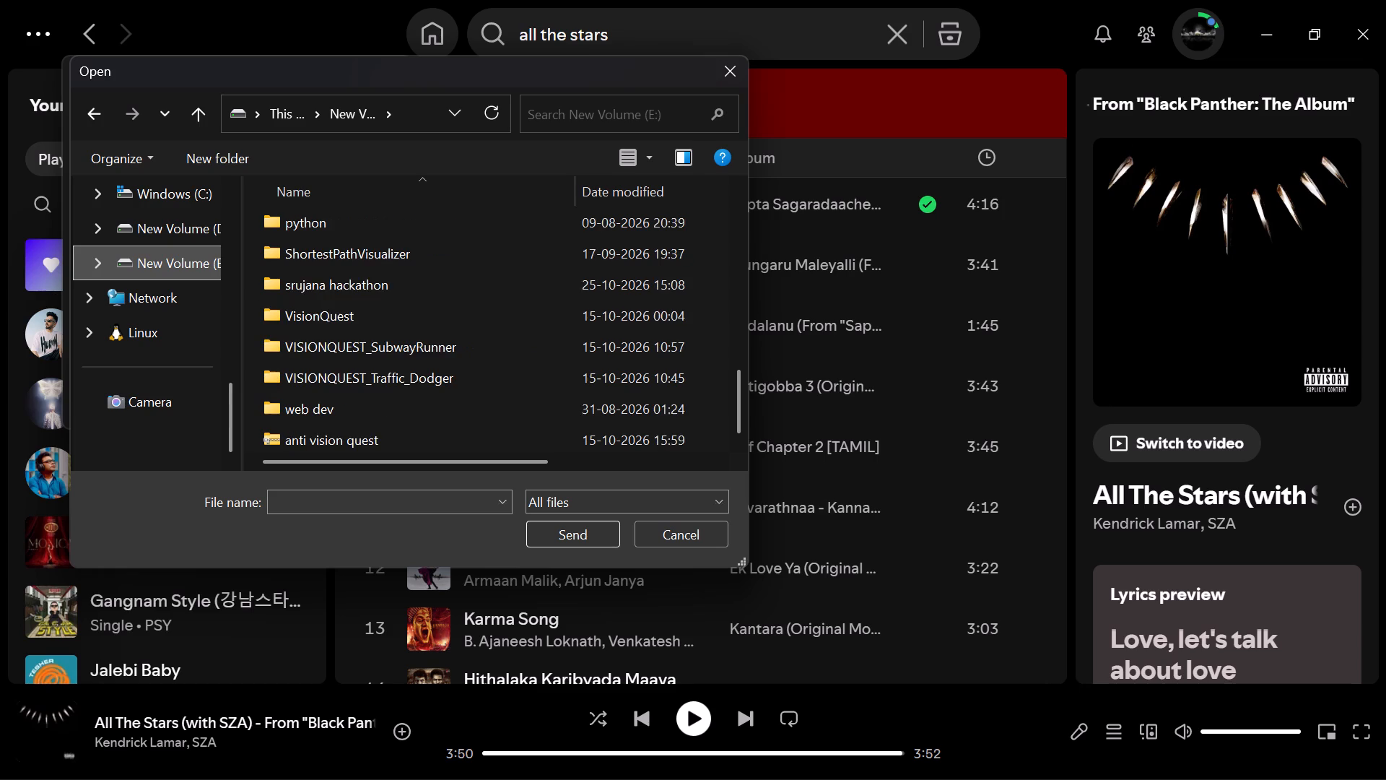
pyautogui.scroll(3, 430, 329)
pyautogui.scroll(-2, 430, 319)
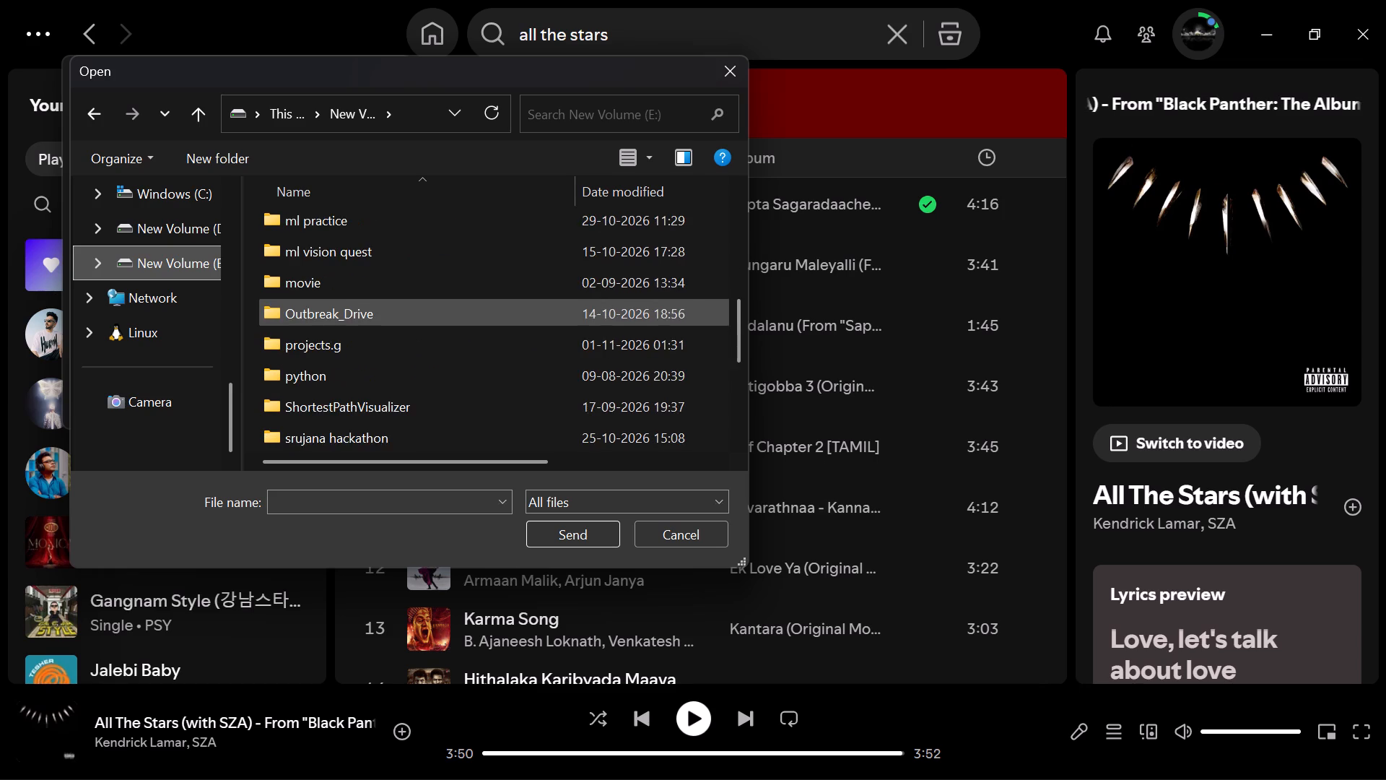
pyautogui.scroll(-5, 430, 319)
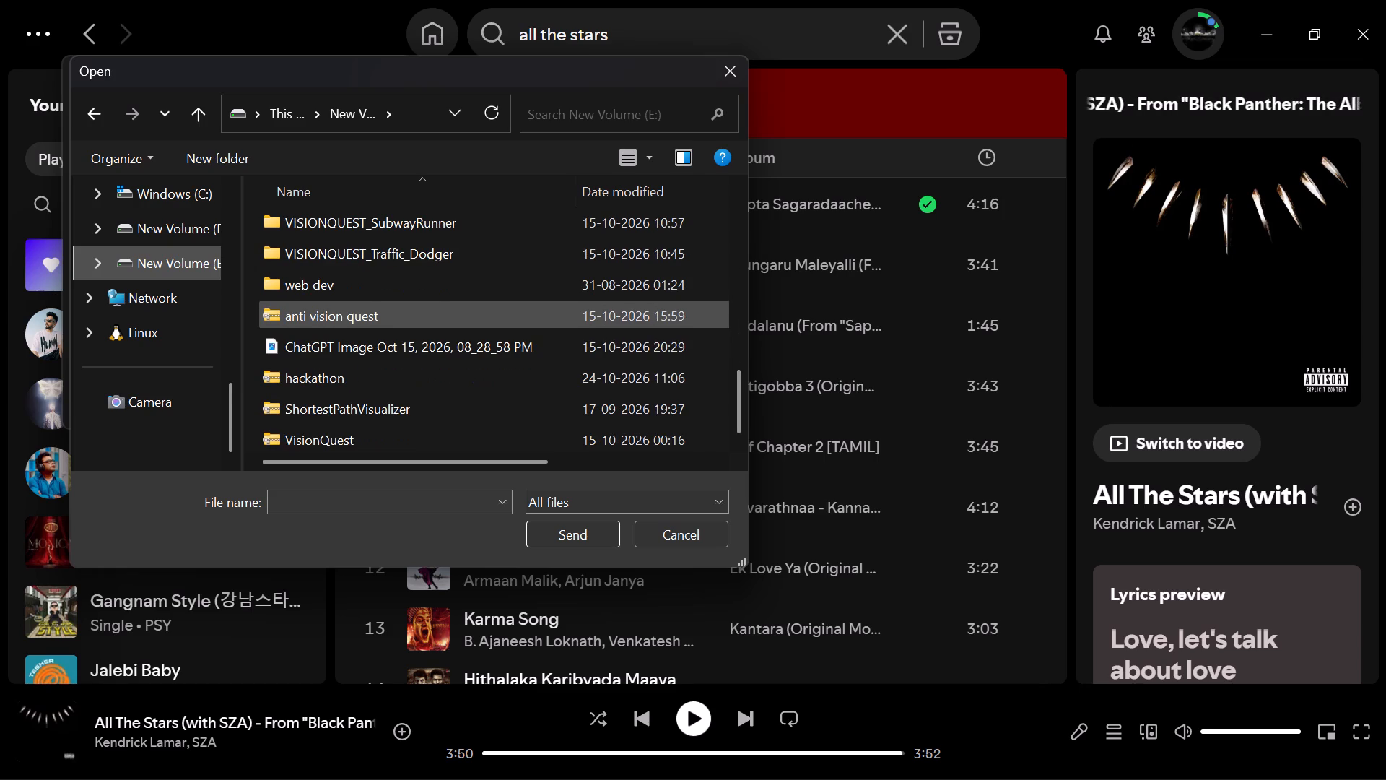
pyautogui.scroll(2, 427, 319)
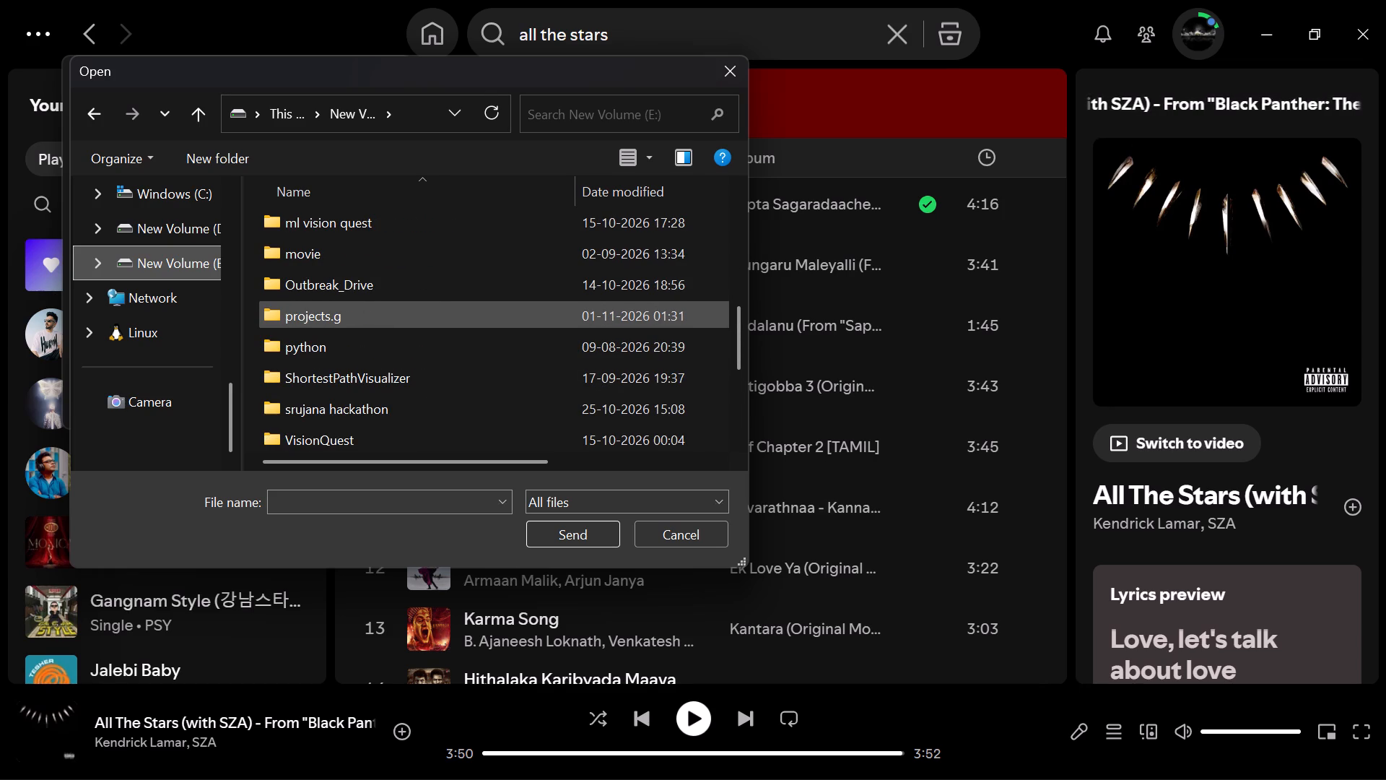
pyautogui.doubleClick(427, 319)
pyautogui.doubleClick(416, 234)
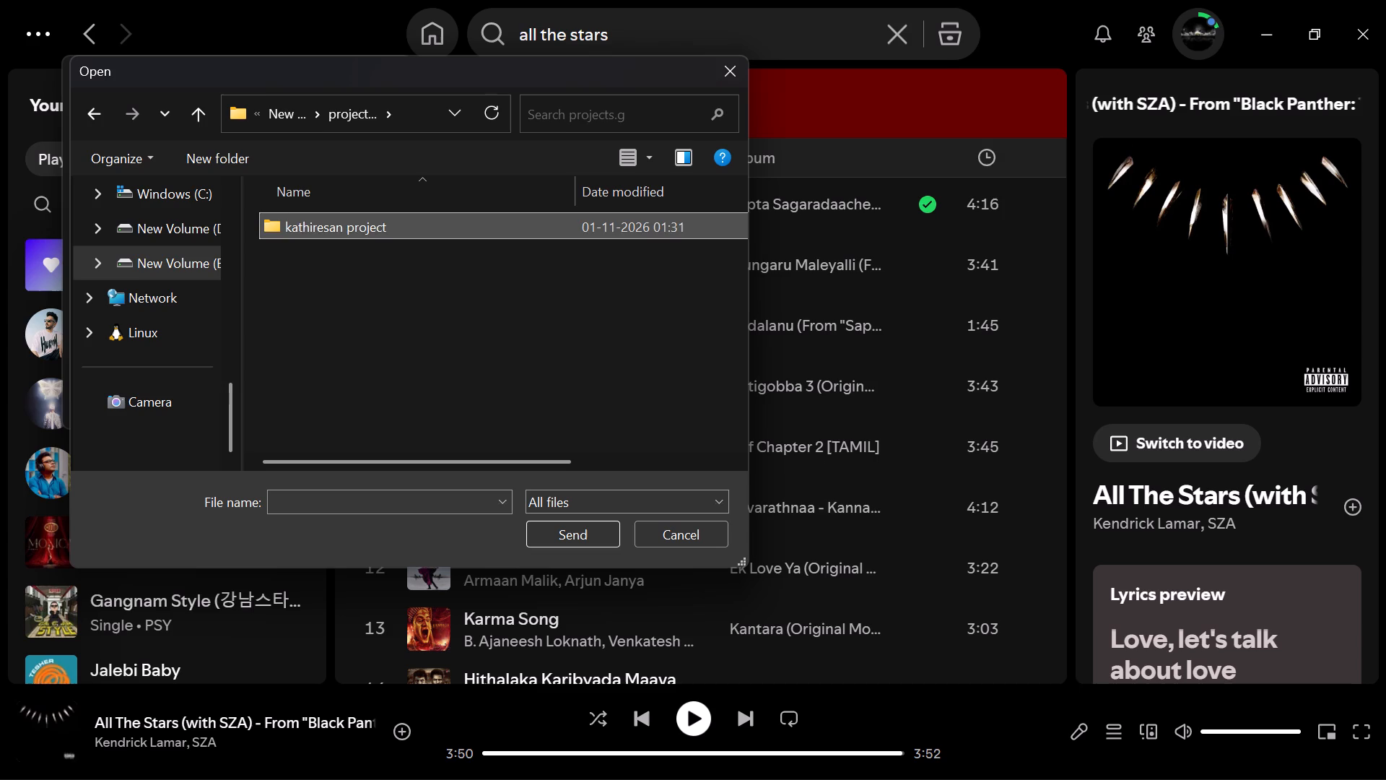
pyautogui.doubleClick(416, 234)
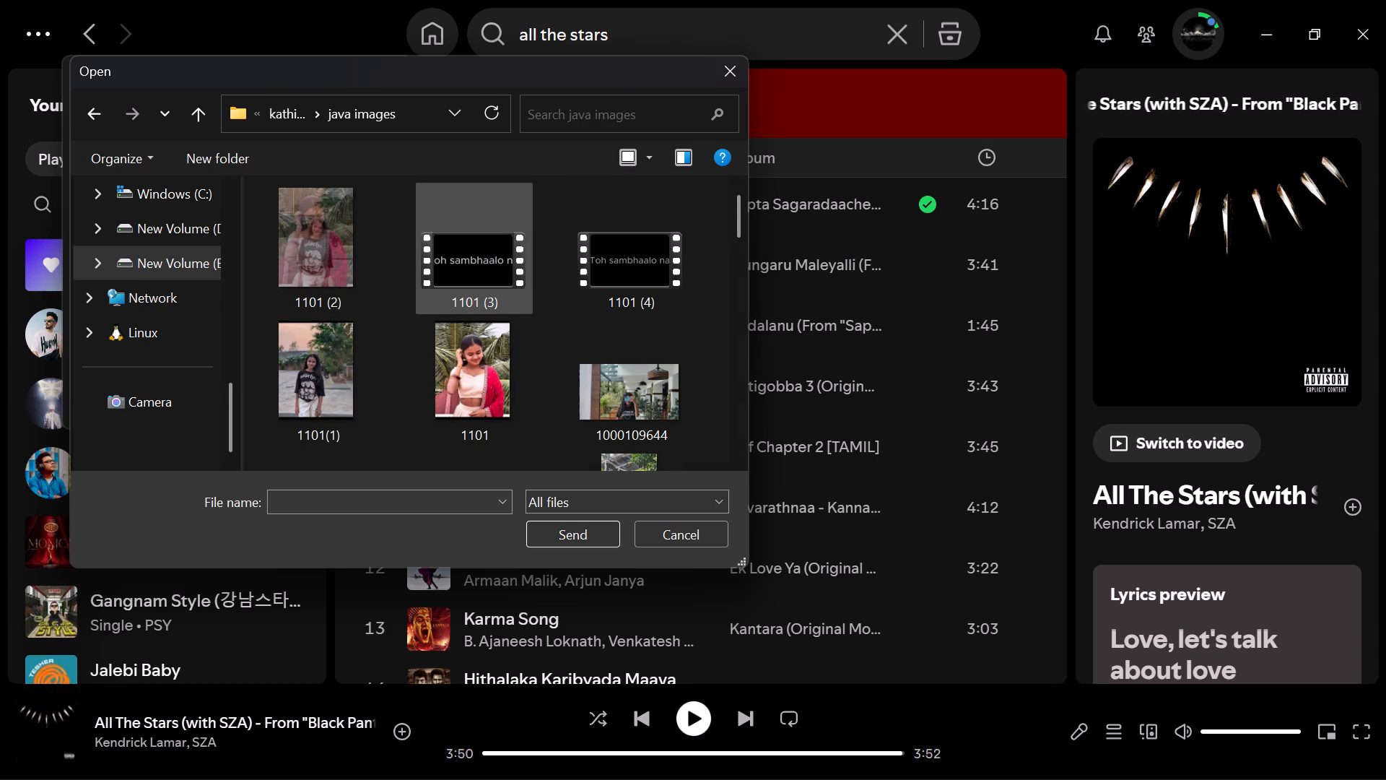
# Send the files 1101 (2) and 1101 (4) together to the phone V2510.
pyautogui.click(597, 235)
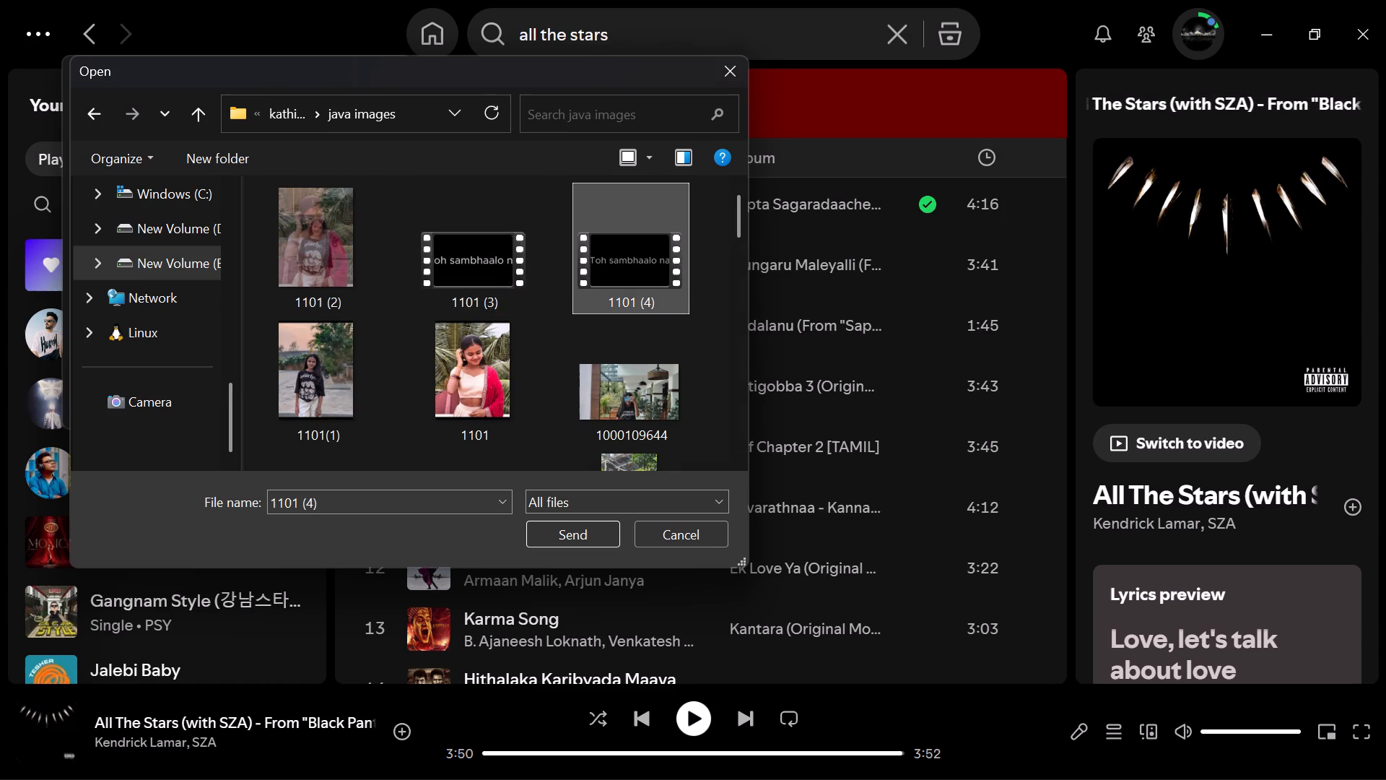
pyautogui.keyDown('ctrl'); pyautogui.click(316, 227); pyautogui.keyUp('ctrl')
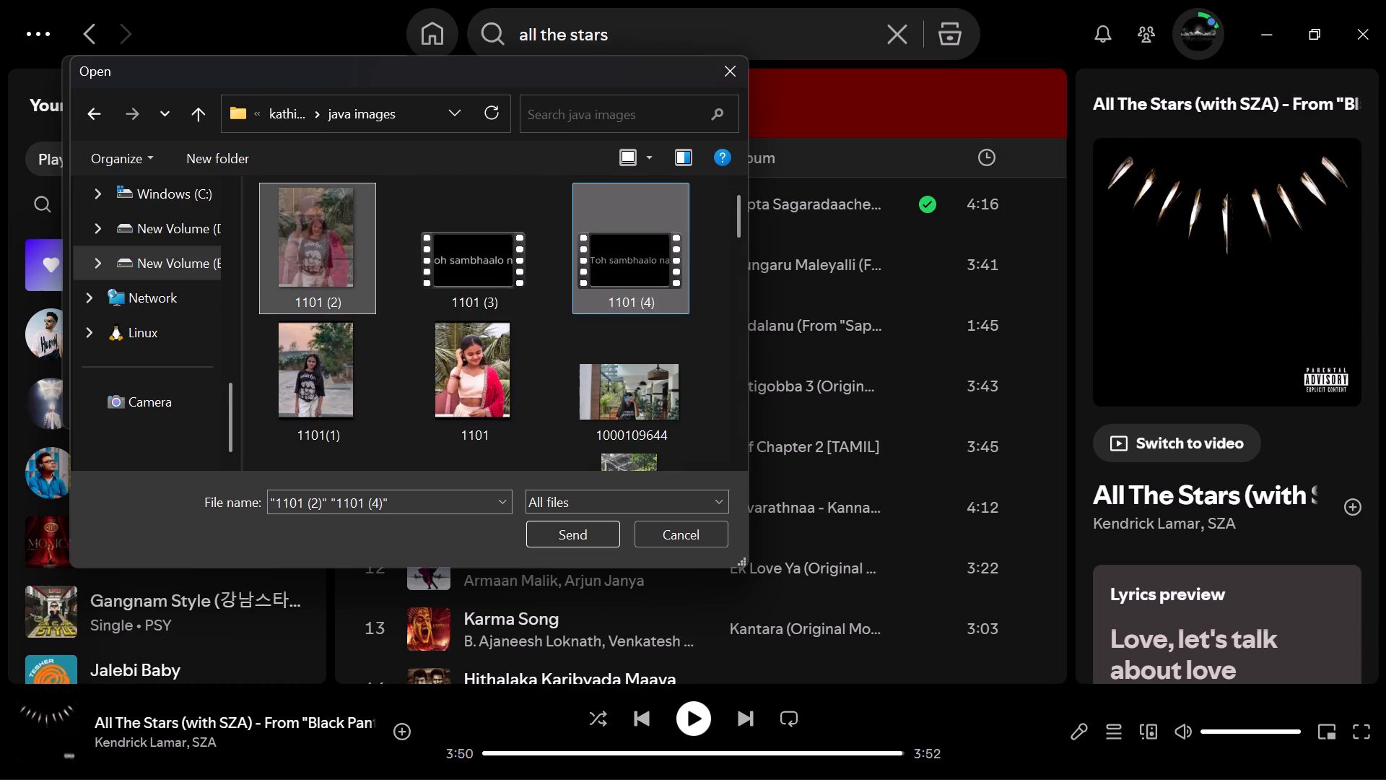
pyautogui.click(546, 537)
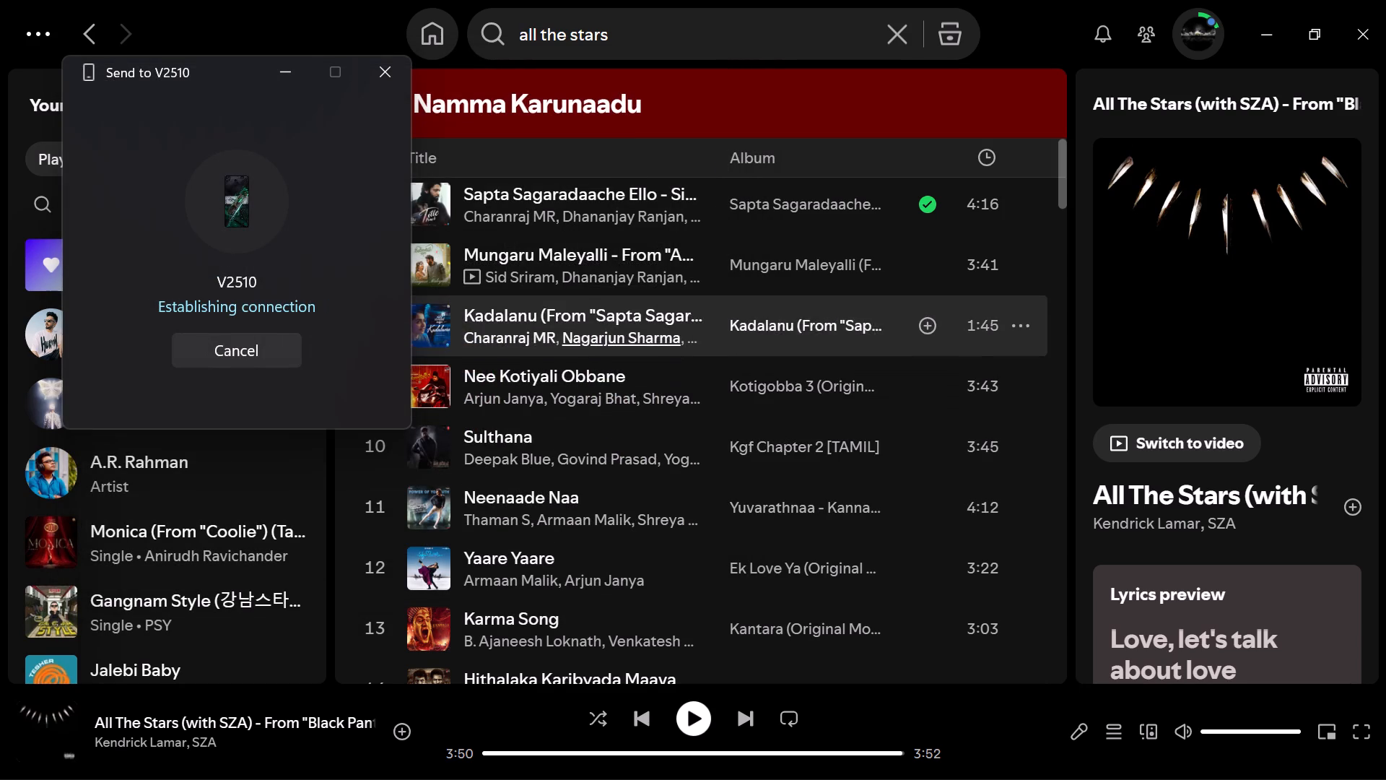